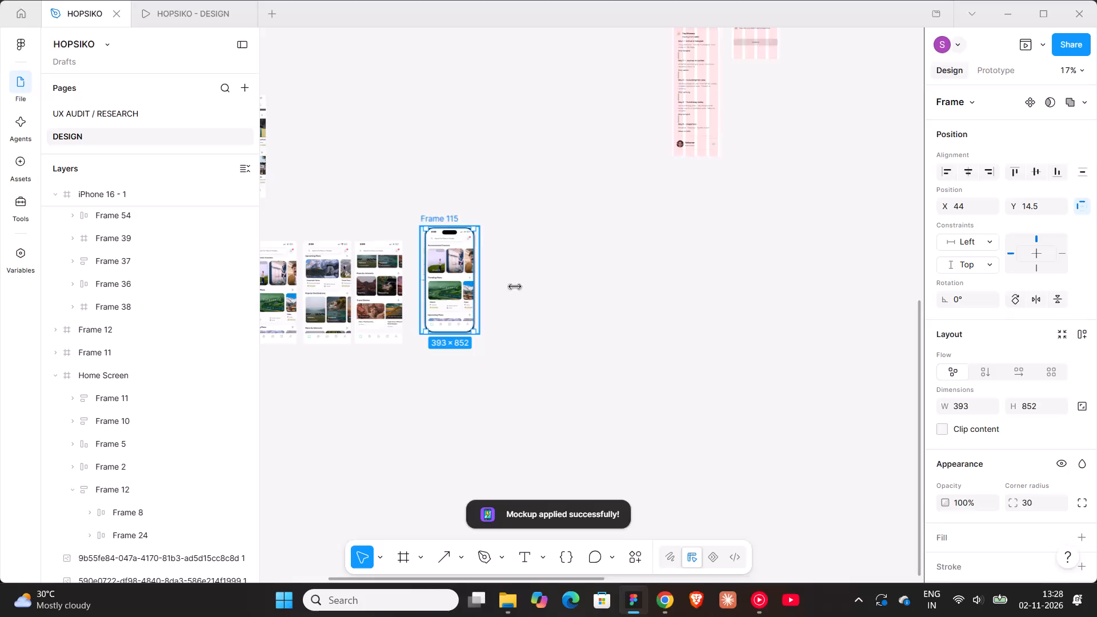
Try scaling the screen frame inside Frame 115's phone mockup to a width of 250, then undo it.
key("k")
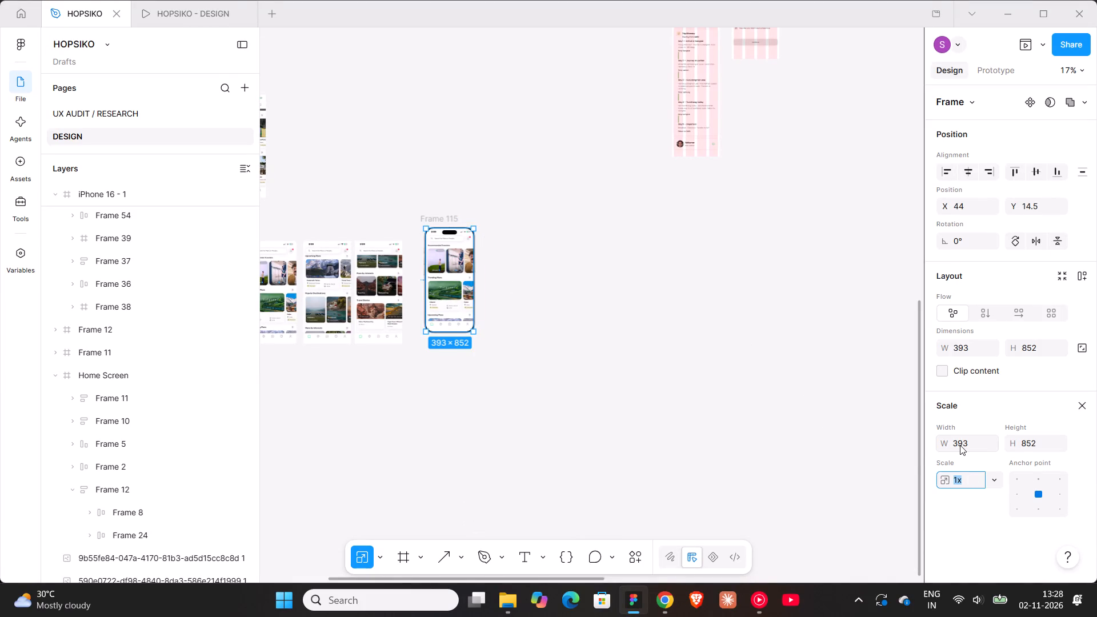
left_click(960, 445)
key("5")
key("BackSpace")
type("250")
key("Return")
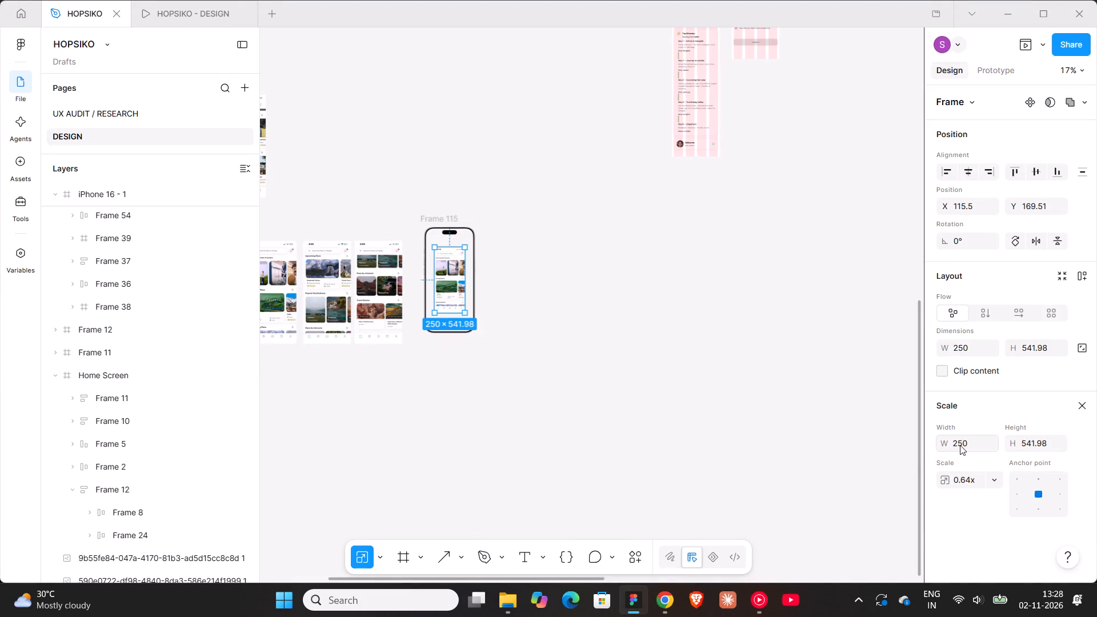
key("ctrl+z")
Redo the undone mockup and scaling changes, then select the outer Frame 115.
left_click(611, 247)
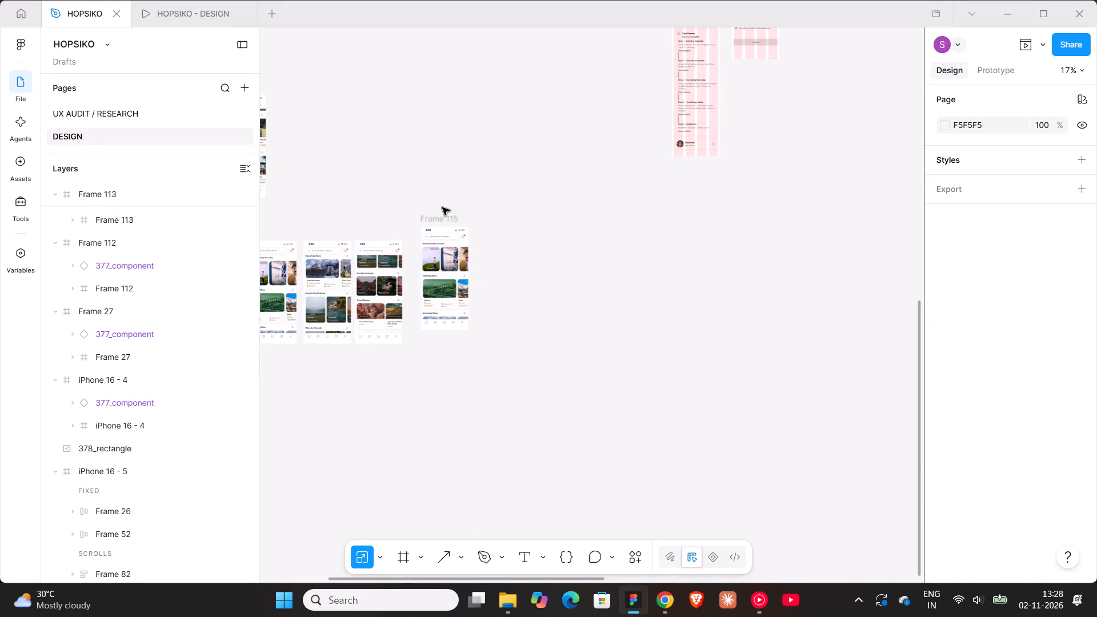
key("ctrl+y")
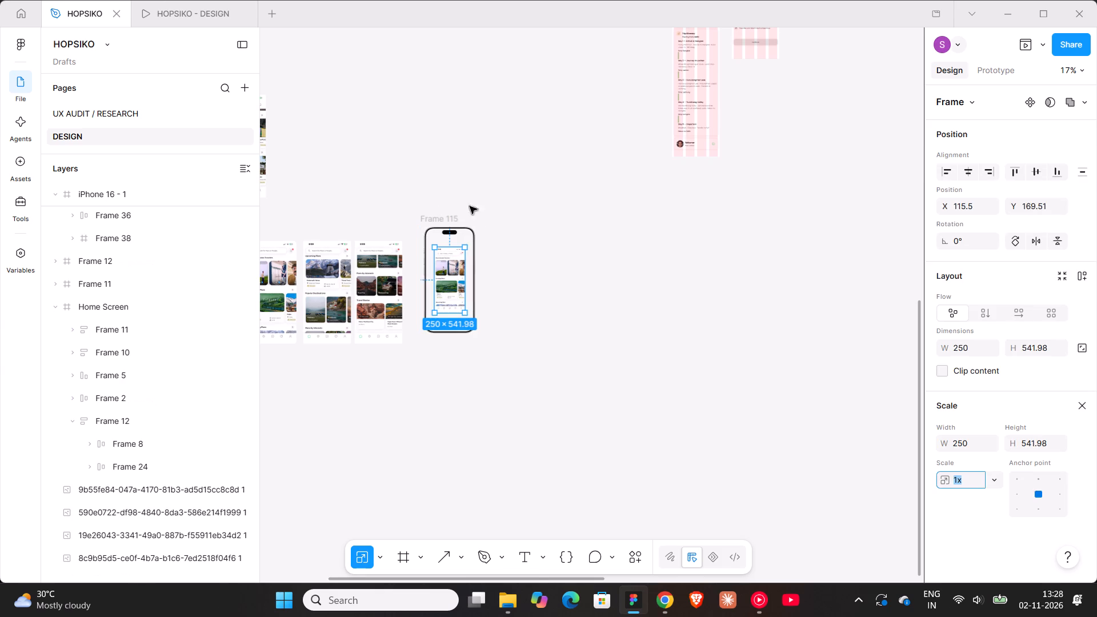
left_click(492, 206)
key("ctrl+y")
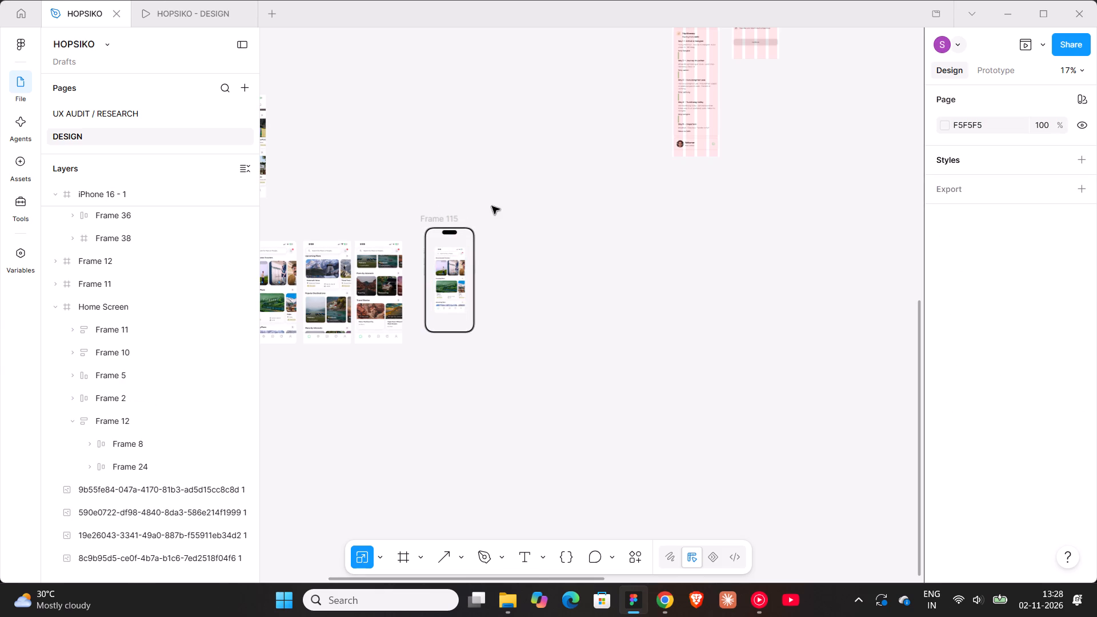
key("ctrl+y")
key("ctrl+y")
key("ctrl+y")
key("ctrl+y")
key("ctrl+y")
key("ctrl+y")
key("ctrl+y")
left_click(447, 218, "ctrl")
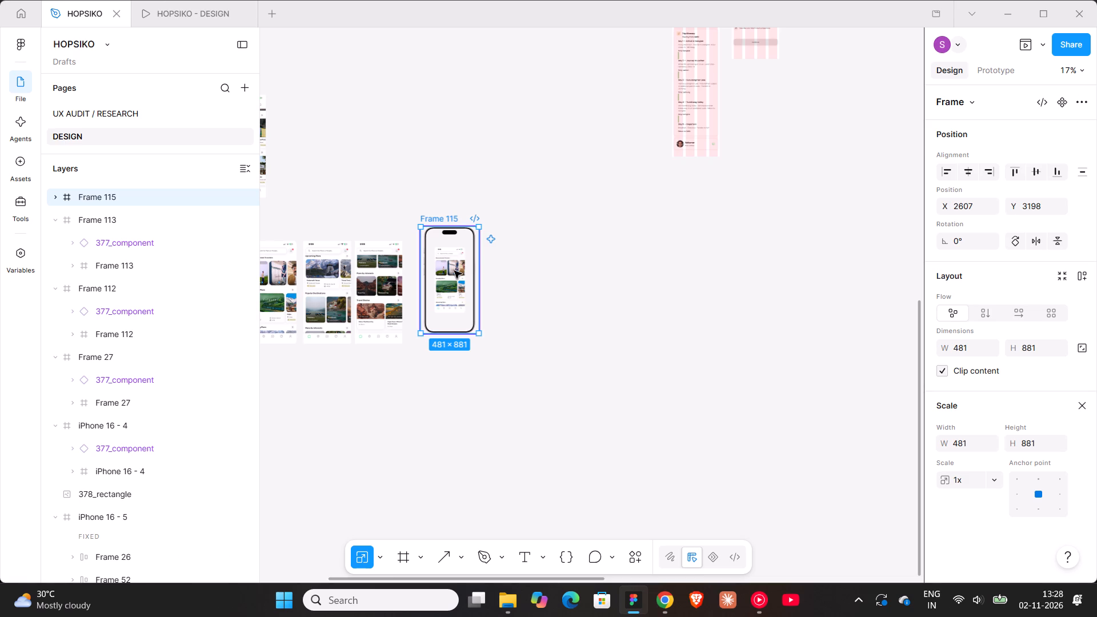
Undo the mockup and framing back to the plain, unframed screenshot copy beside the row of screens.
key("ctrl+z")
key("ctrl+z")
key("ctrl+z")
key("ctrl+z")
key("ctrl+z")
key("ctrl+z")
key("ctrl+z")
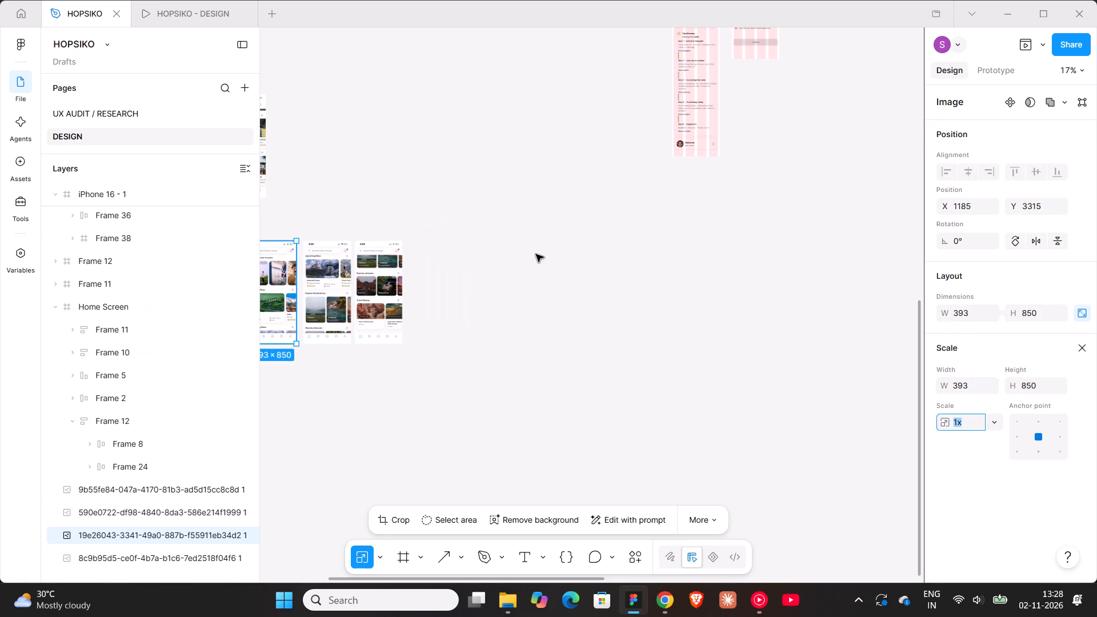
key("ctrl+y")
key("ctrl+y")
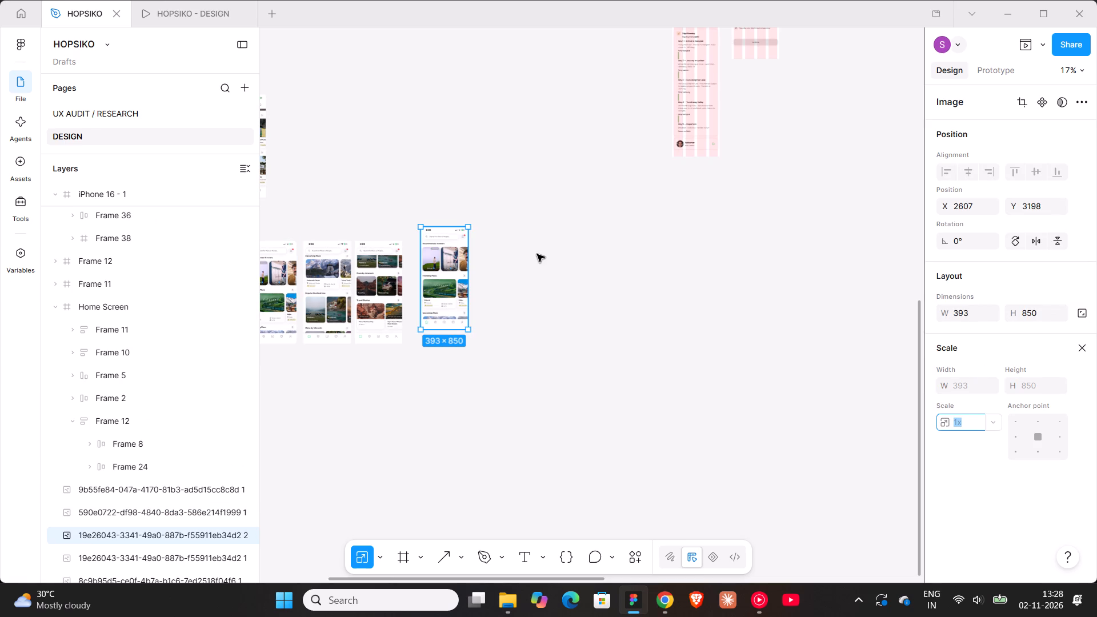
Close the scaling options and set the copied screenshot image's height to 852.
left_click(1083, 348)
left_click(1050, 319)
type("852")
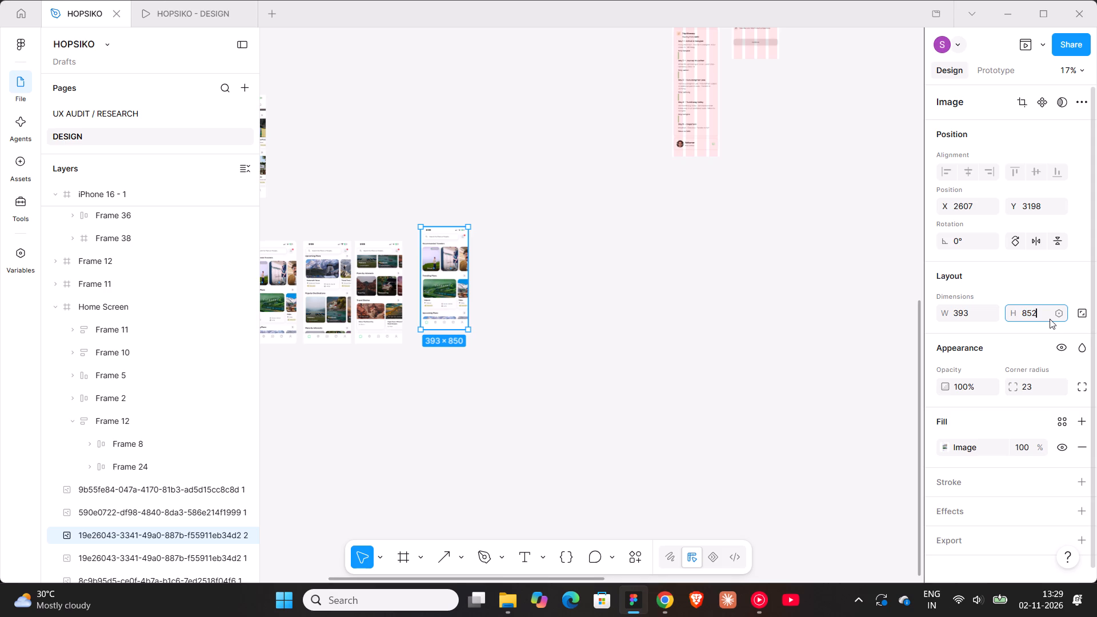
key("Return")
Wrap the copied screenshot image in a frame.
right_click(455, 248)
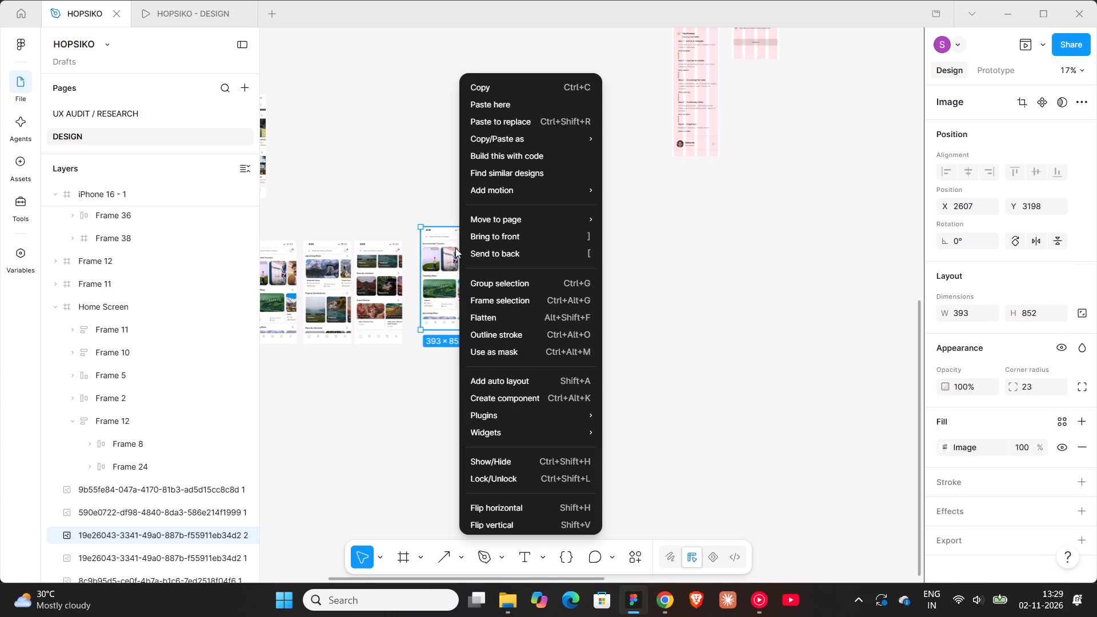
left_click(503, 293)
Apply the iPhone 16 phone mockup to the framed screenshot with the Quick Mockups plugin, then close the plugin.
right_click(454, 279)
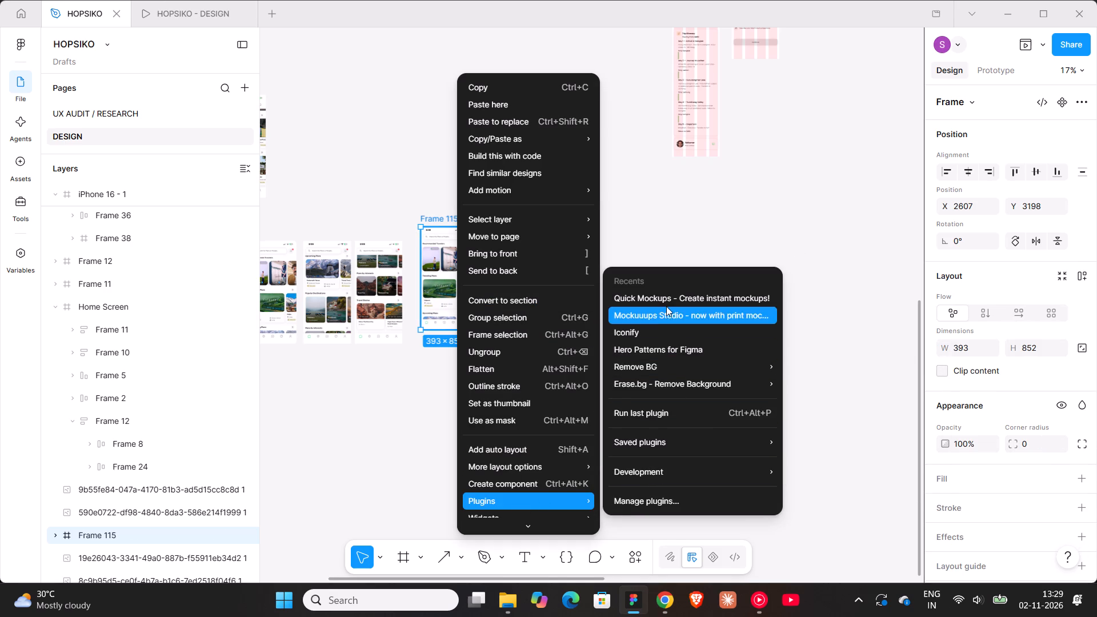
left_click(666, 302)
left_click(598, 465)
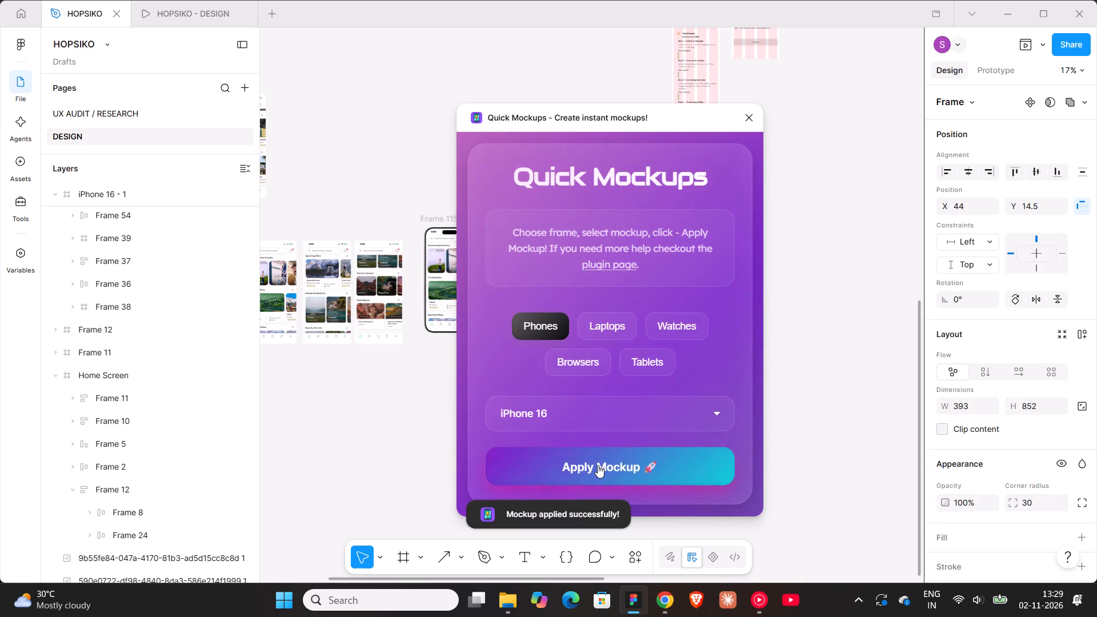
left_click(748, 113)
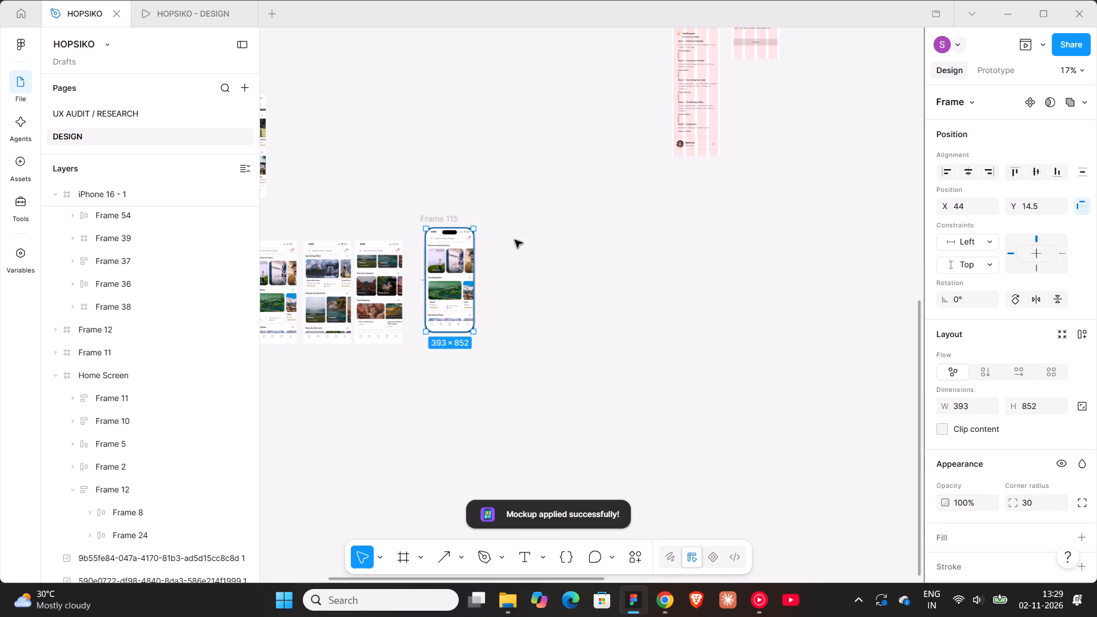
Scale the whole outer Frame 115, phone mockup included, proportionally to a width of 250.
key("k")
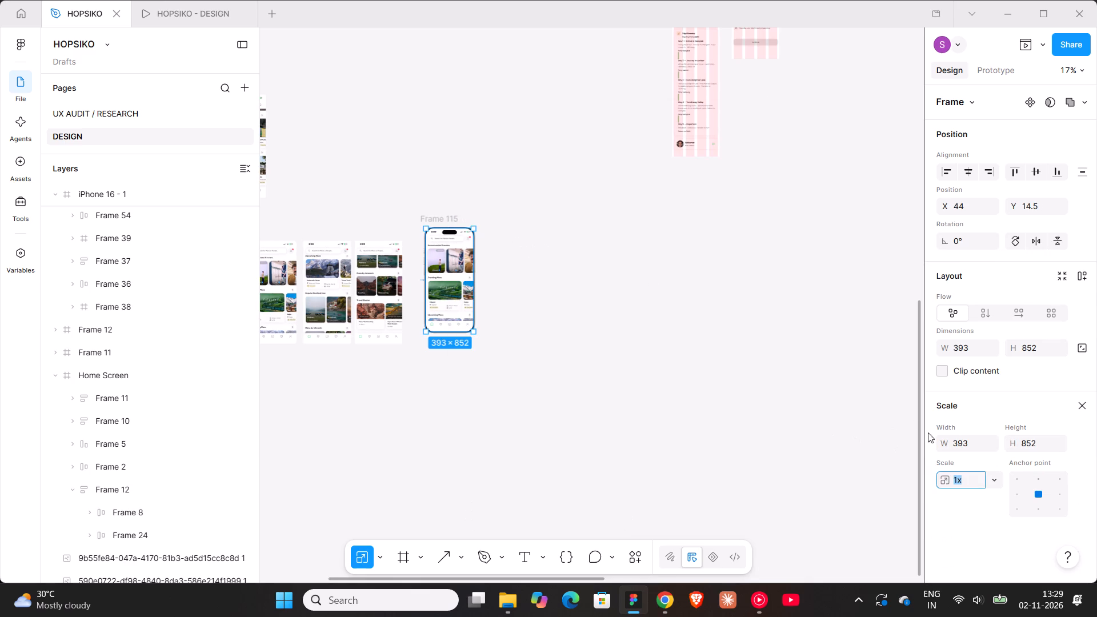
left_click(581, 280)
left_click(439, 199)
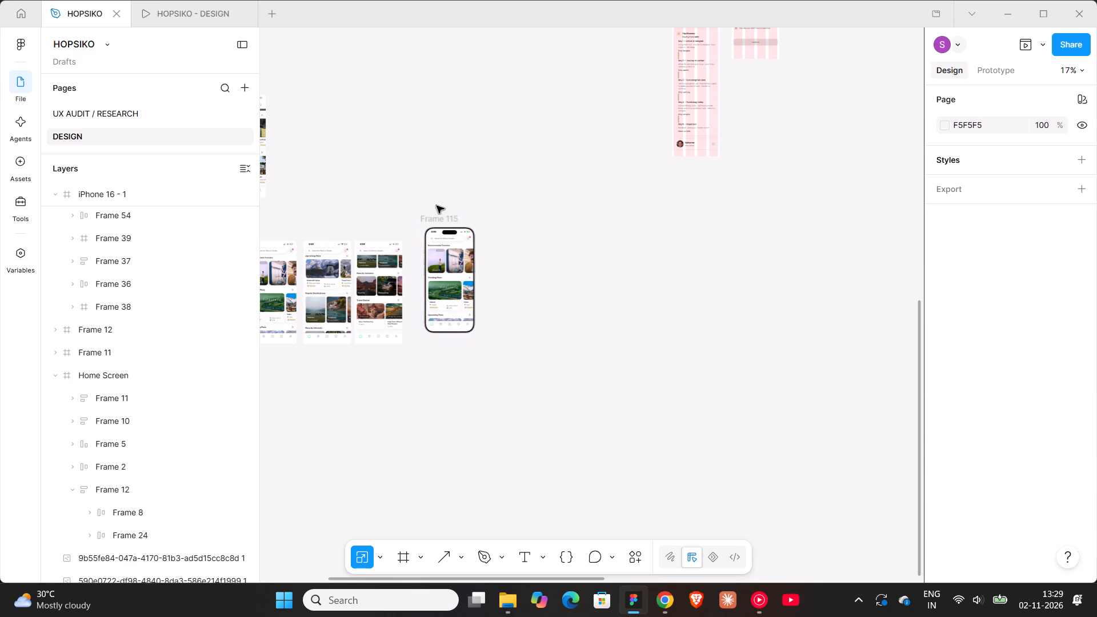
left_click(441, 225)
left_click(968, 446)
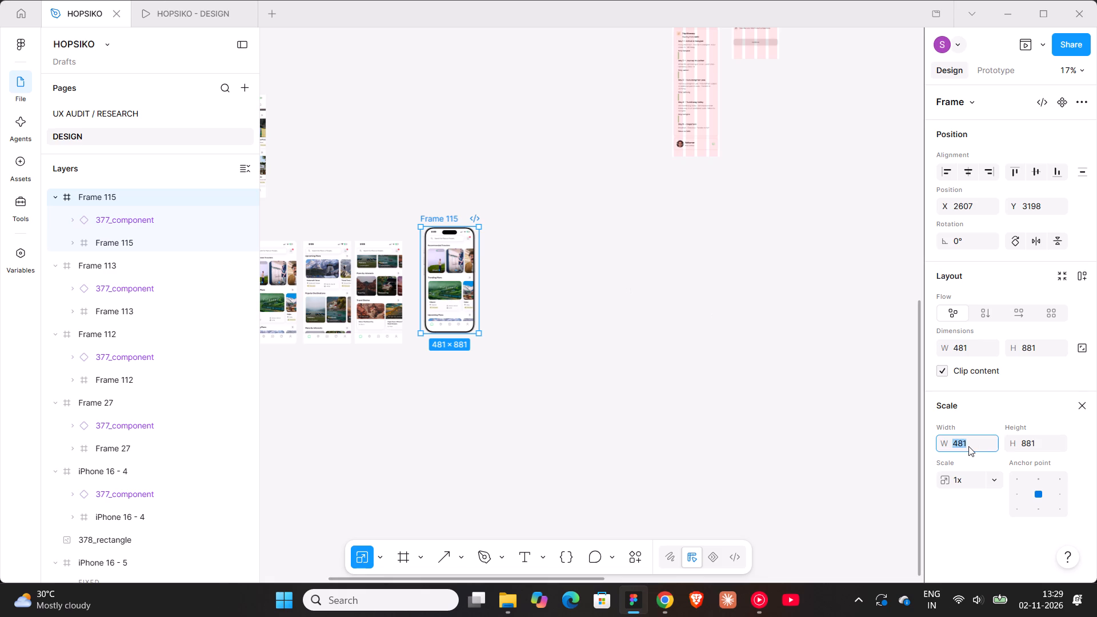
type("250")
key("Return")
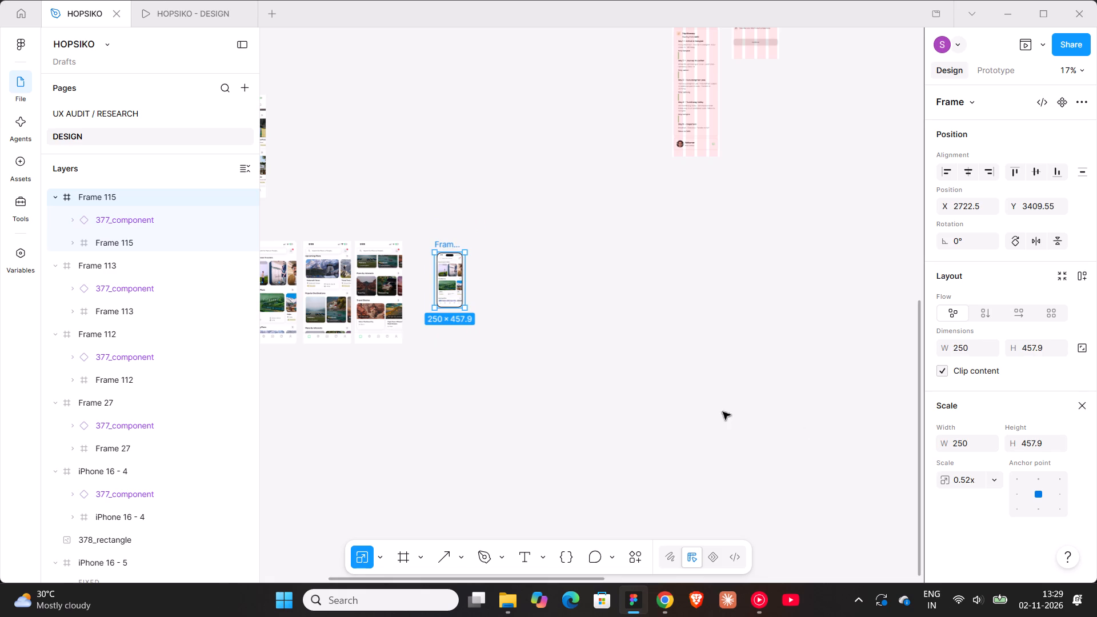
Move the scaled Frame 115 mockup by cut and paste to the presentation area and place it inside Desktop - 5.
key("ctrl+x")
scroll(589, 356, "down", 9, "shift")
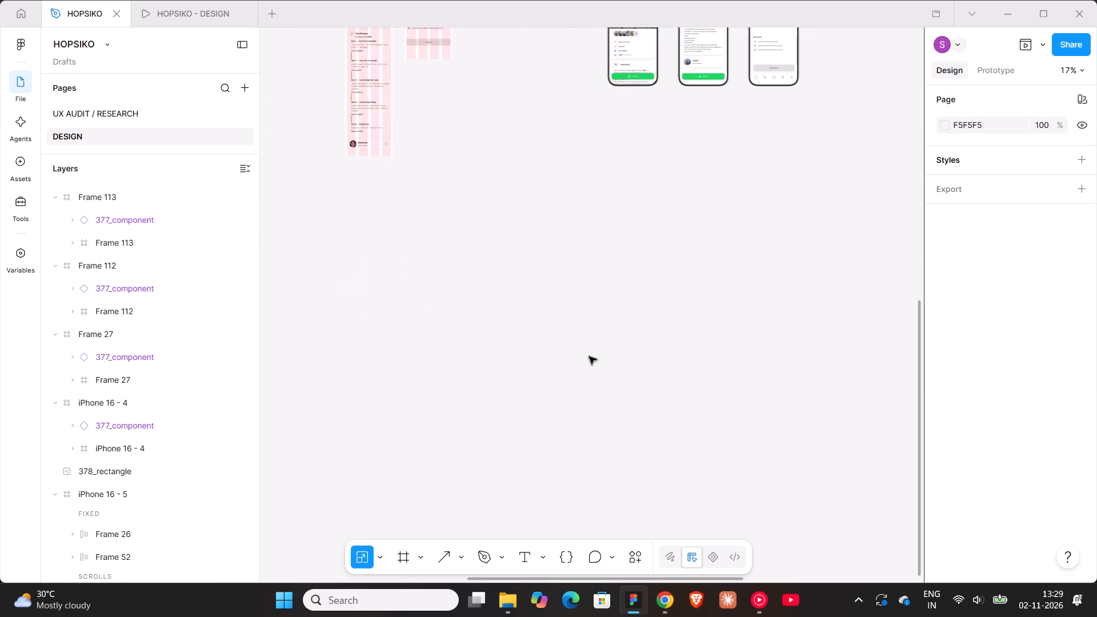
scroll(589, 356, "down", 2, "shift")
scroll(589, 356, "up", 1, "ctrl")
scroll(590, 358, "down", 5, "shift")
right_click(595, 295)
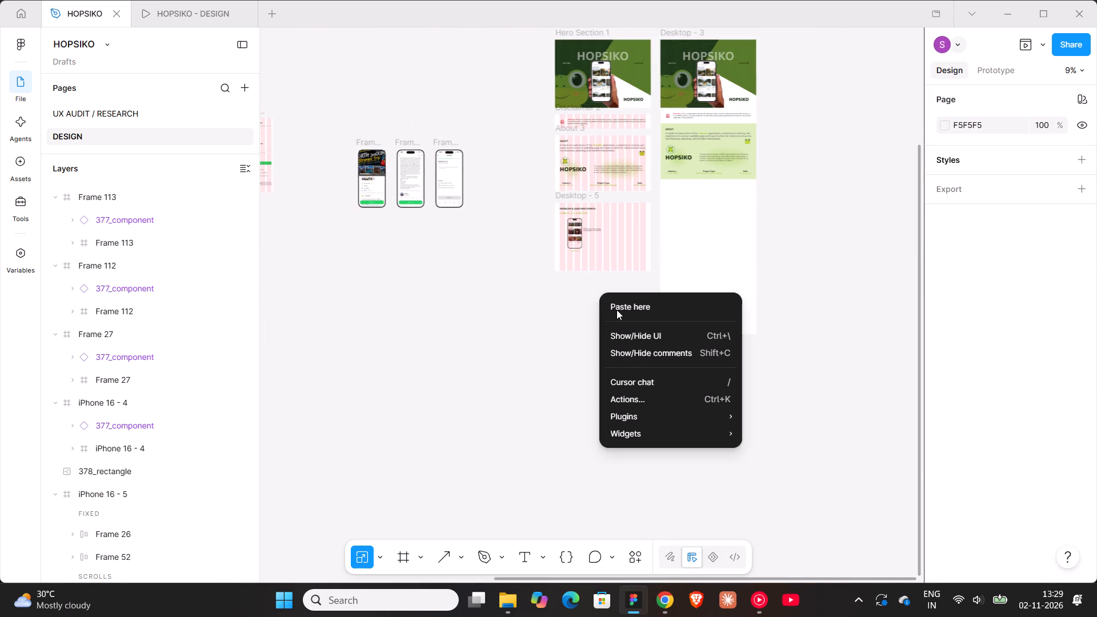
left_click(616, 310)
scroll(616, 310, "up", 17, "ctrl")
scroll(617, 434, "down", 5, "ctrl")
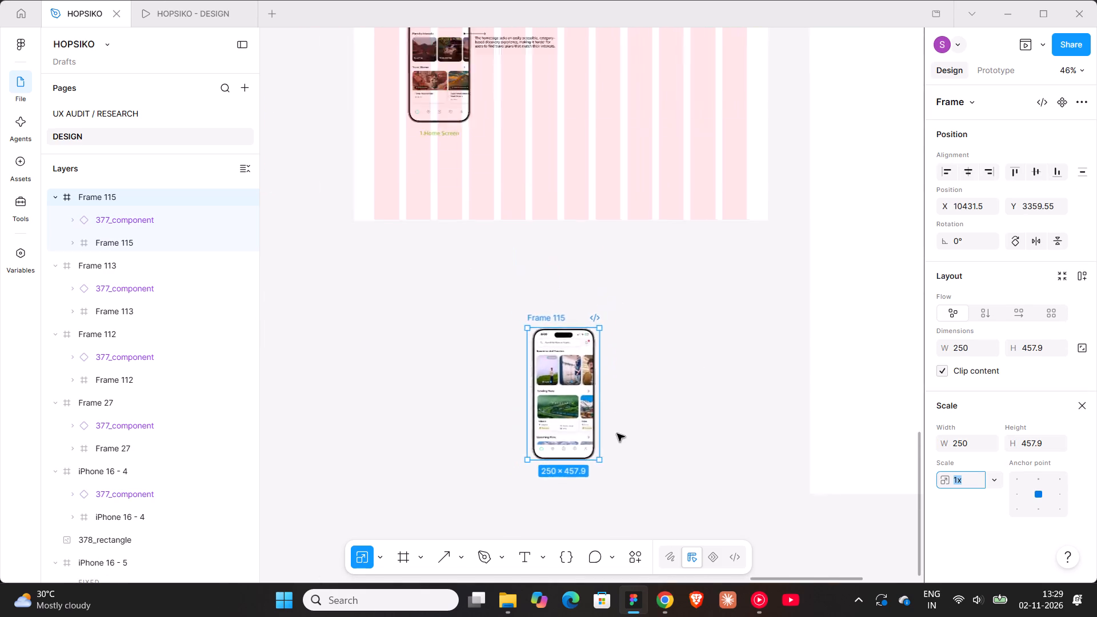
left_click_drag(582, 407, 610, 210)
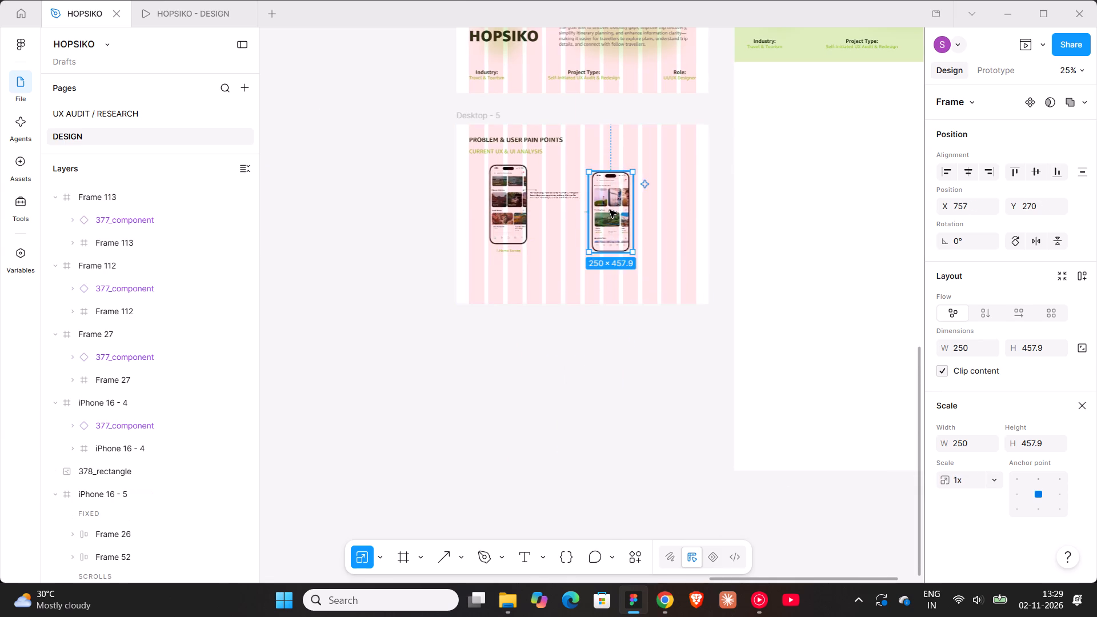
Position the new phone mockup level with the Home Screen phone, at about Y 228, just past the homepage annotation text.
scroll(610, 210, "up", 10, "ctrl")
scroll(595, 265, "up", 3, "ctrl")
scroll(605, 326, "up", 5, "ctrl")
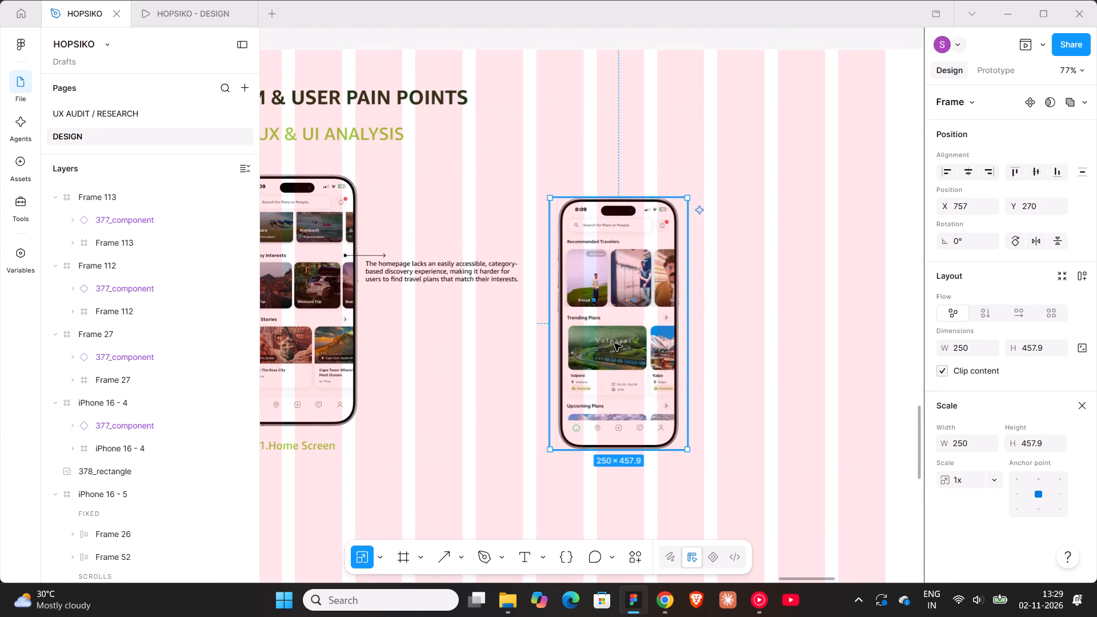
left_click_drag(614, 328, 605, 308)
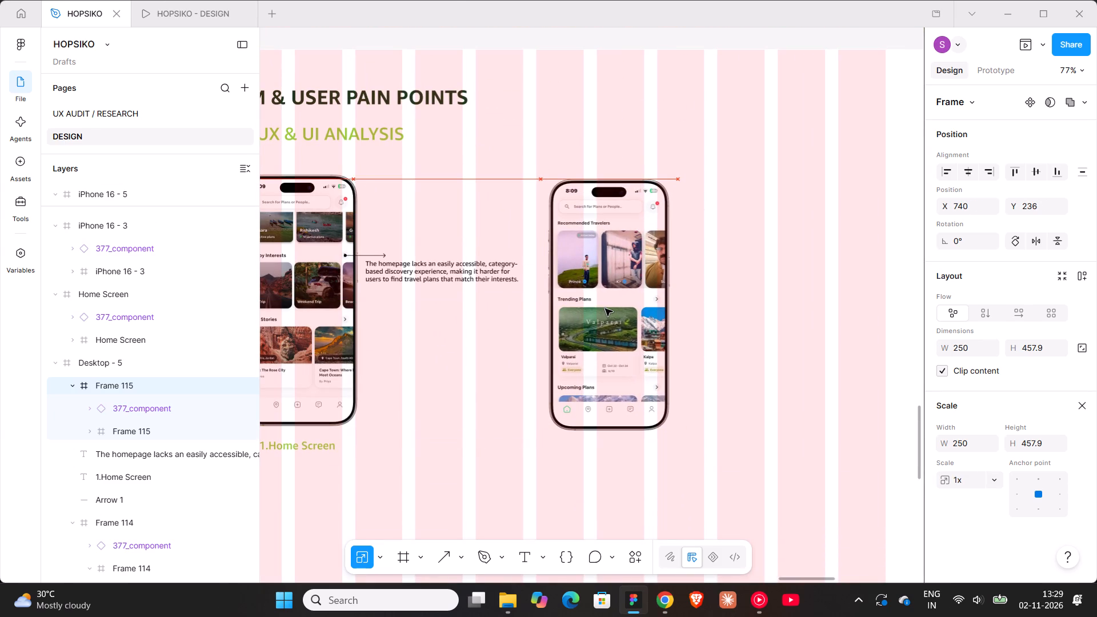
left_click_drag(605, 308, 605, 307)
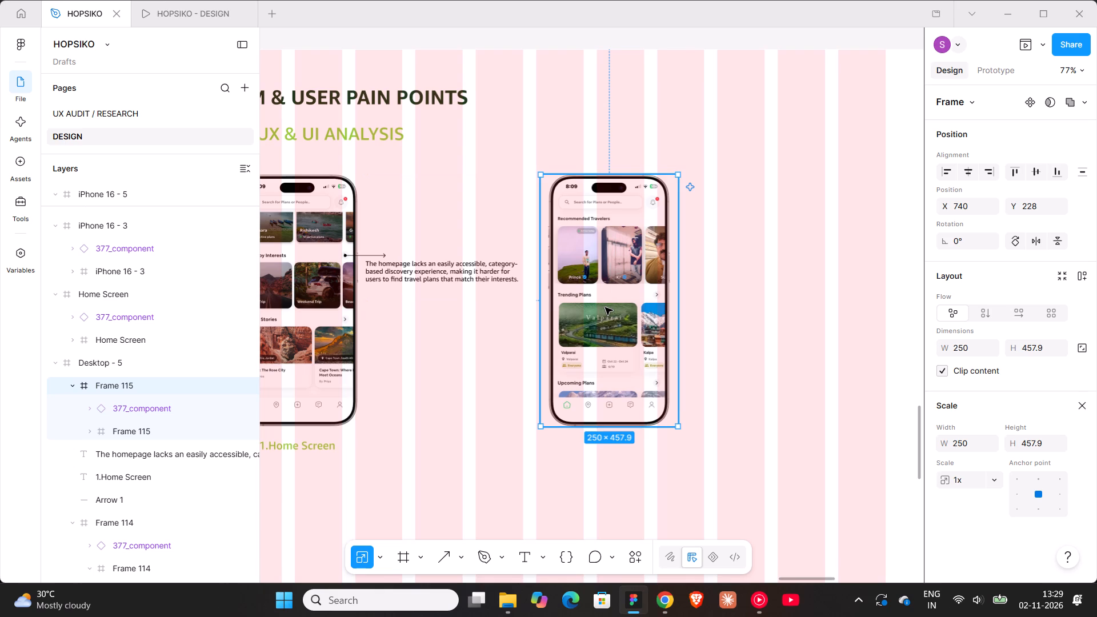
left_click_drag(605, 307, 596, 307)
Duplicate the annotation arrow and homepage note together, placing the copies beside the second phone near its Trending Plans row.
left_click(368, 256)
left_click(429, 273, "shift")
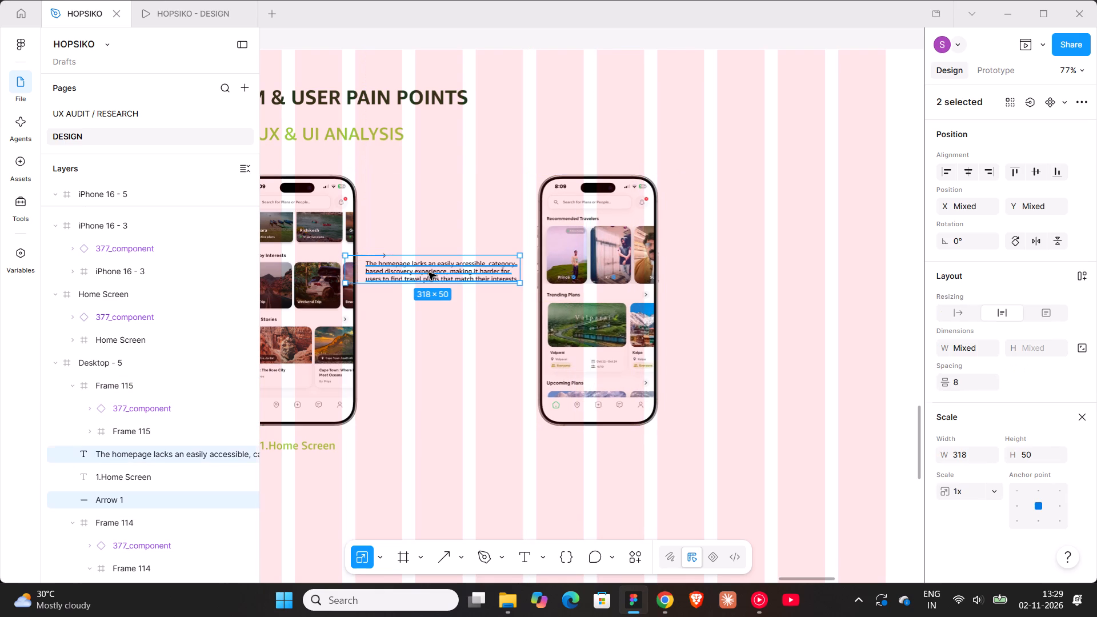
left_click_drag(429, 273, 722, 320, "alt")
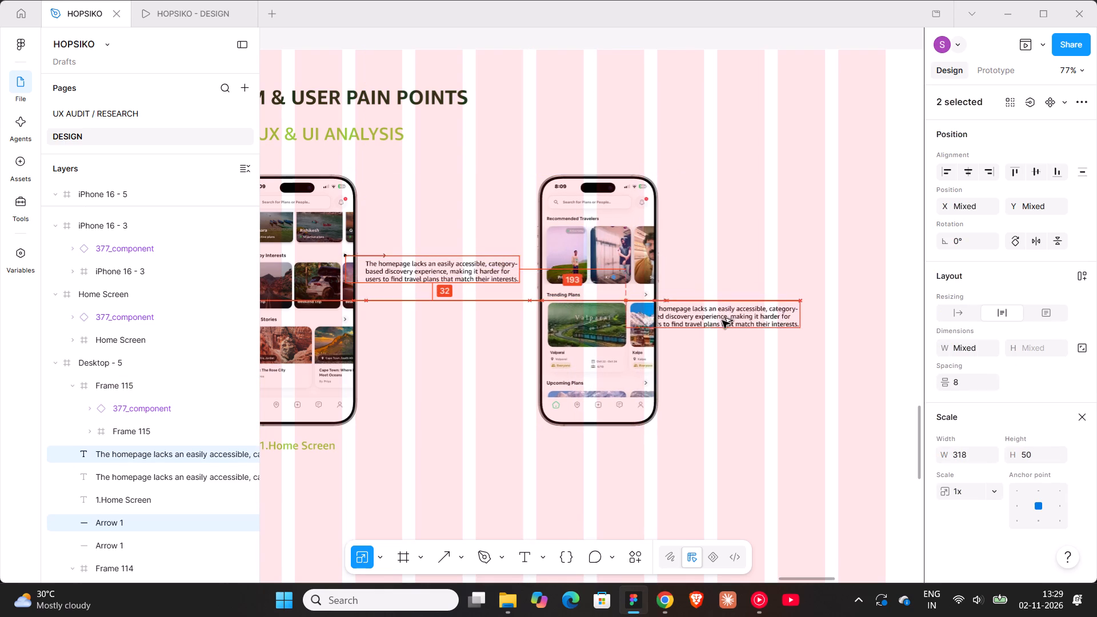
left_click_drag(722, 320, 739, 311, "alt")
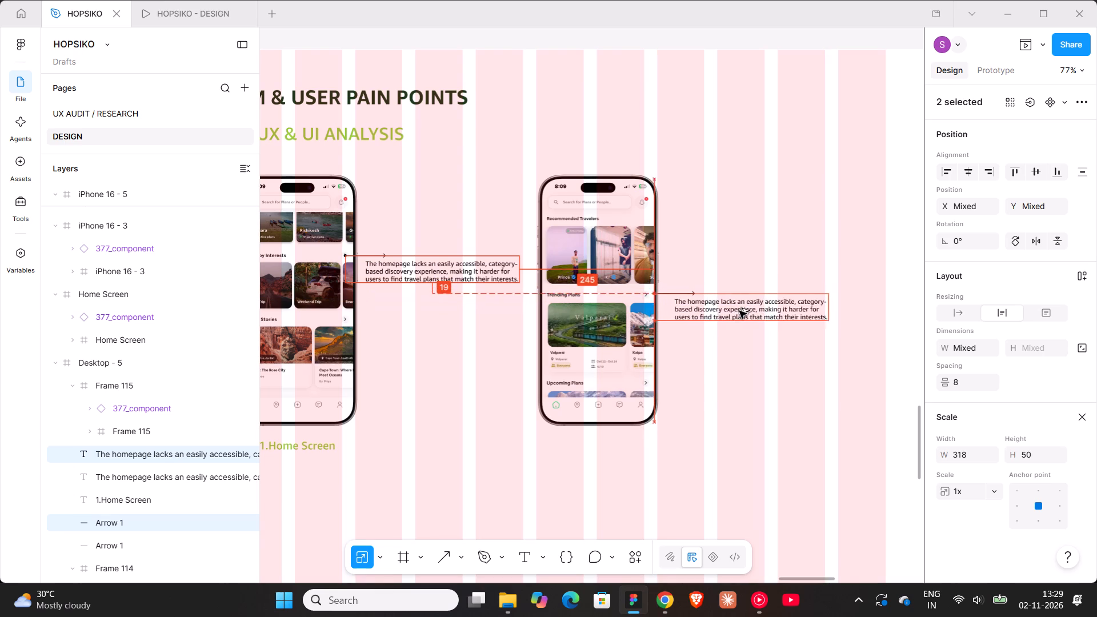
left_click_drag(739, 311, 741, 311, "alt")
left_click(699, 374)
Move the copied arrow so its starting dot sits on the Trending Plans chevron in the second phone.
scroll(684, 341, "up", 9, "ctrl")
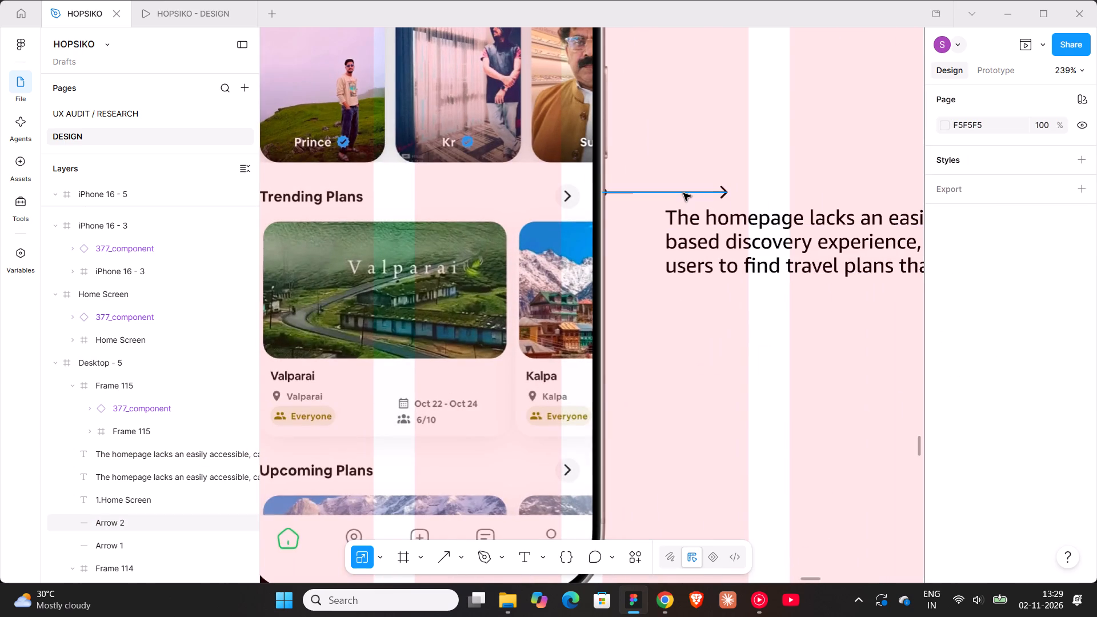
left_click(683, 193)
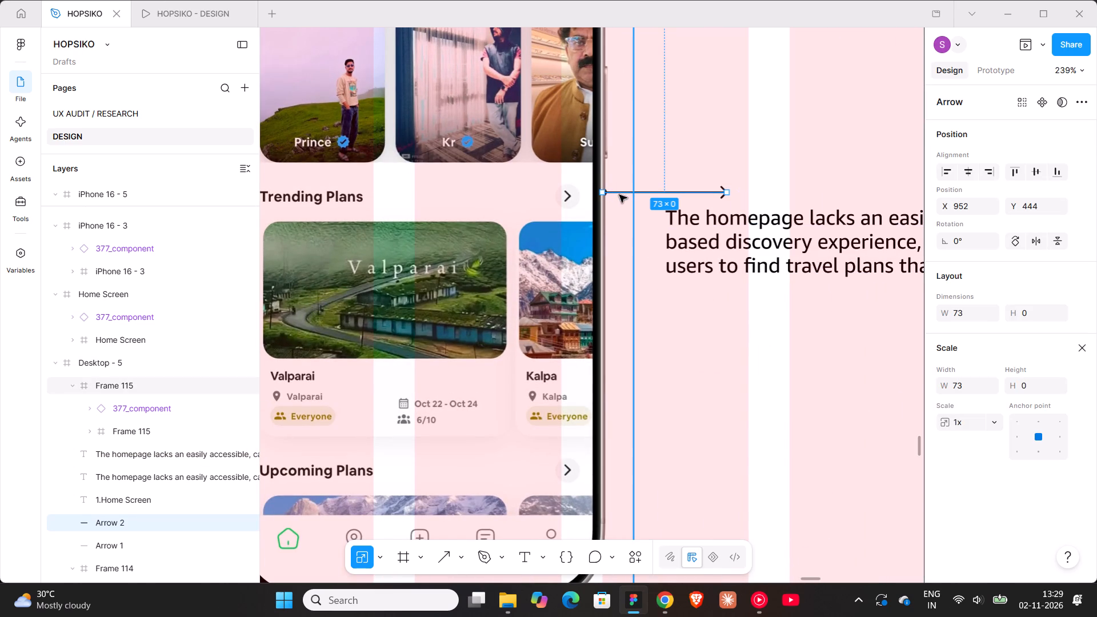
left_click_drag(620, 194, 587, 198)
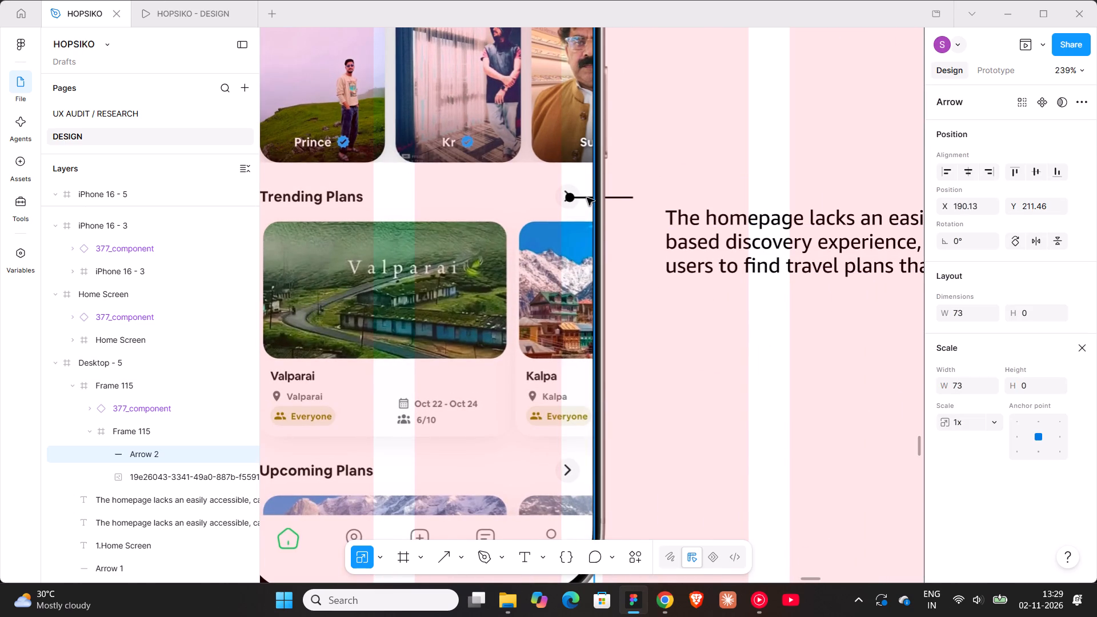
left_click_drag(587, 198, 674, 165)
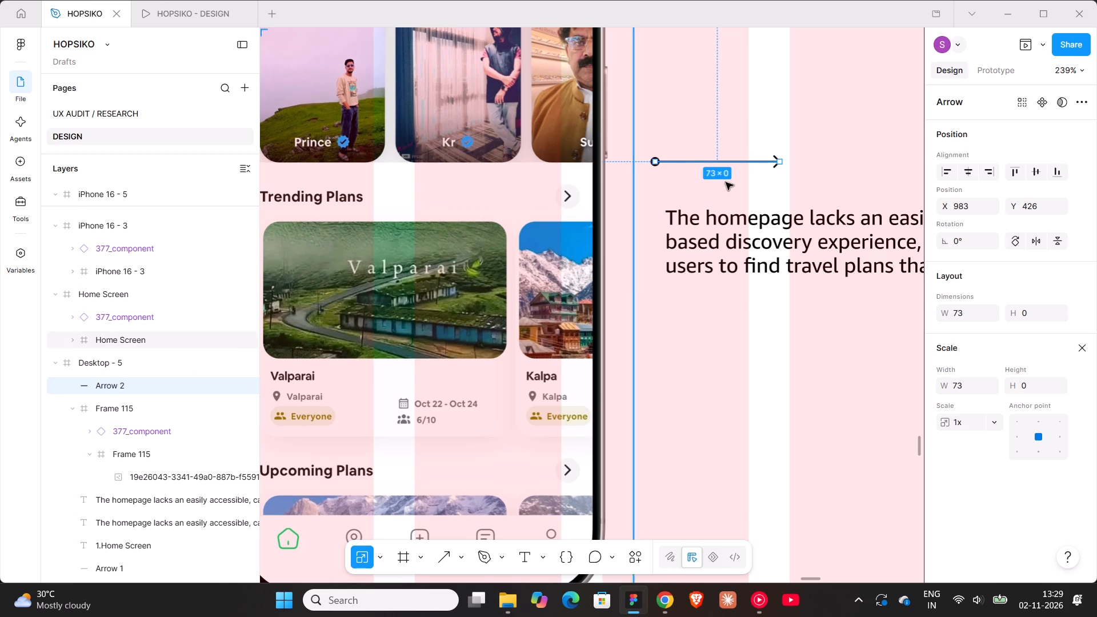
left_click_drag(680, 161, 592, 197)
Move the Arrow 2 layer out of the inner Frame 115 to just above it within the outer Frame 115.
left_click_drag(133, 452, 142, 427)
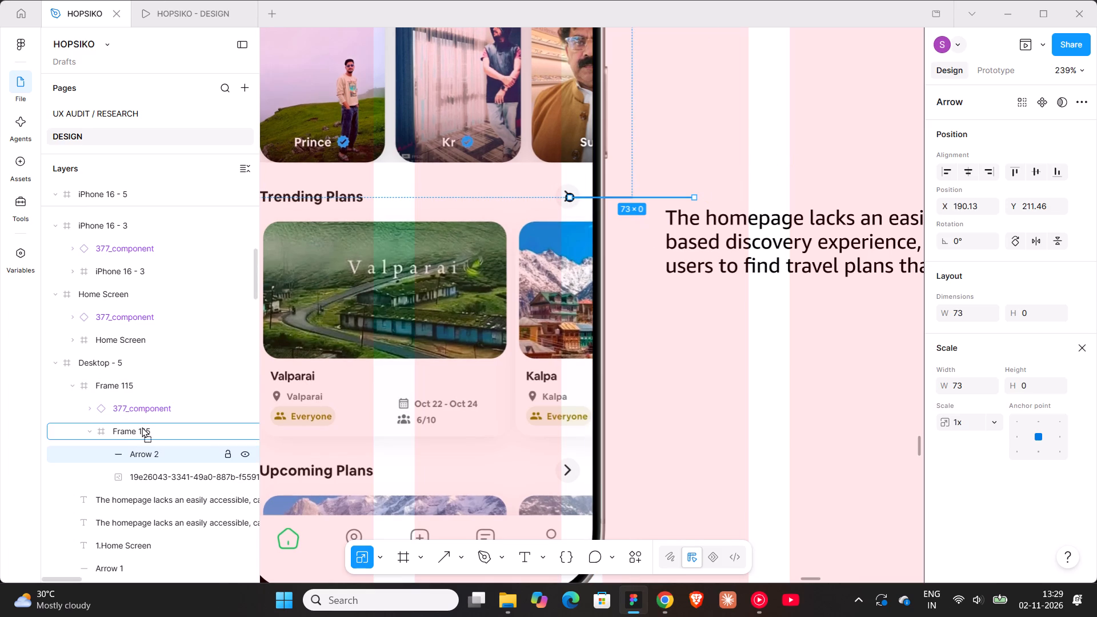
left_click_drag(142, 427, 143, 419)
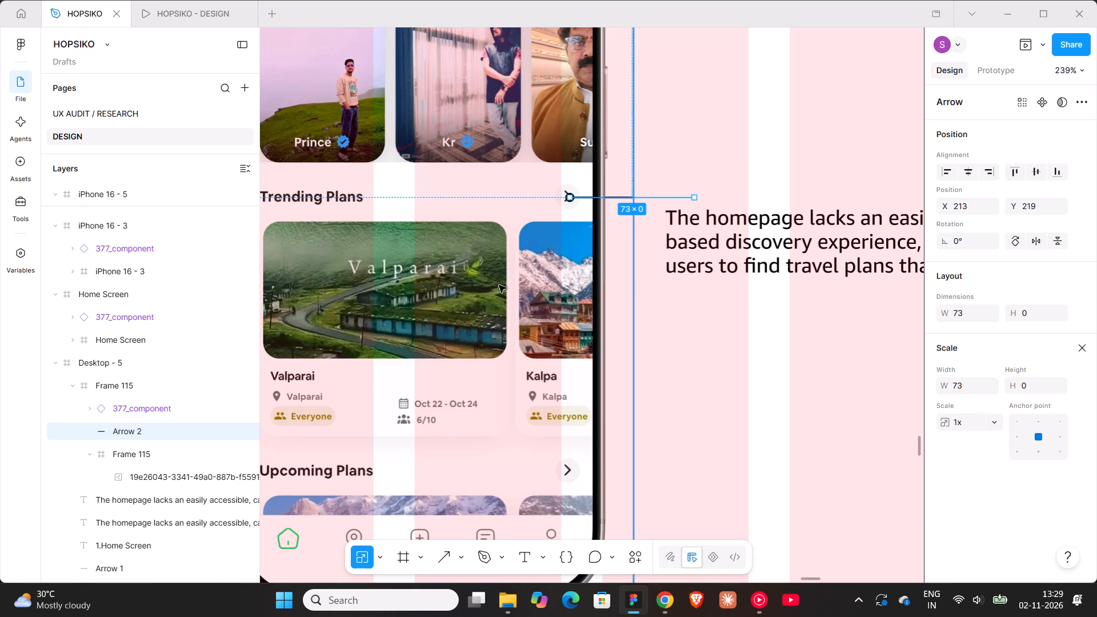
Move the Arrow 2 layer out of Frame 115 so it sits directly in Desktop - 5, just above Frame 115.
left_click_drag(119, 433, 115, 376)
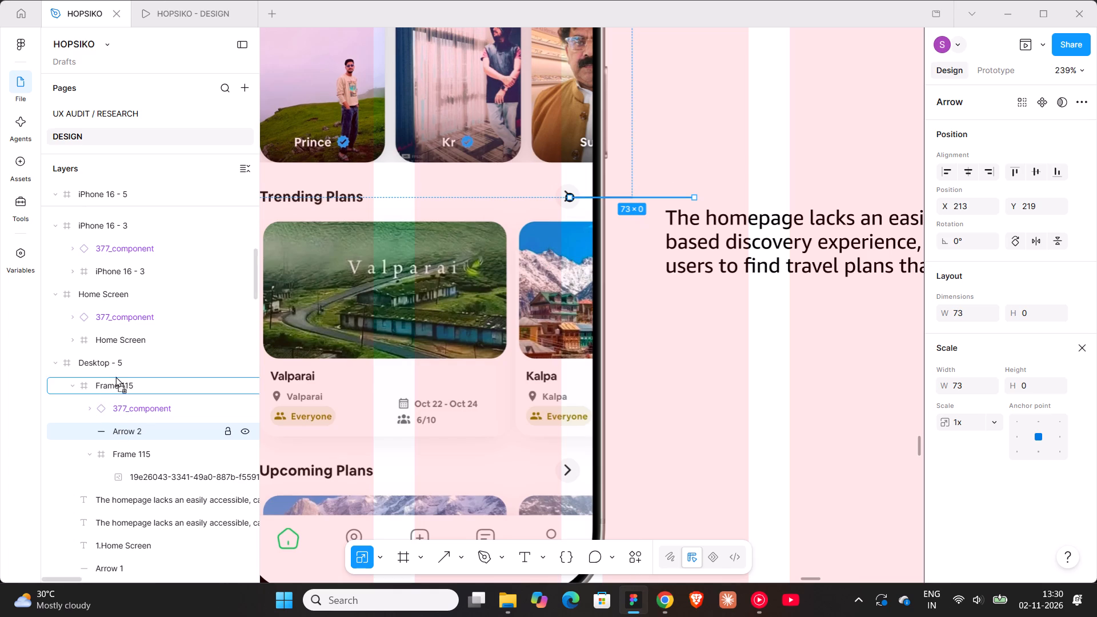
left_click_drag(115, 376, 115, 375)
left_click(778, 154)
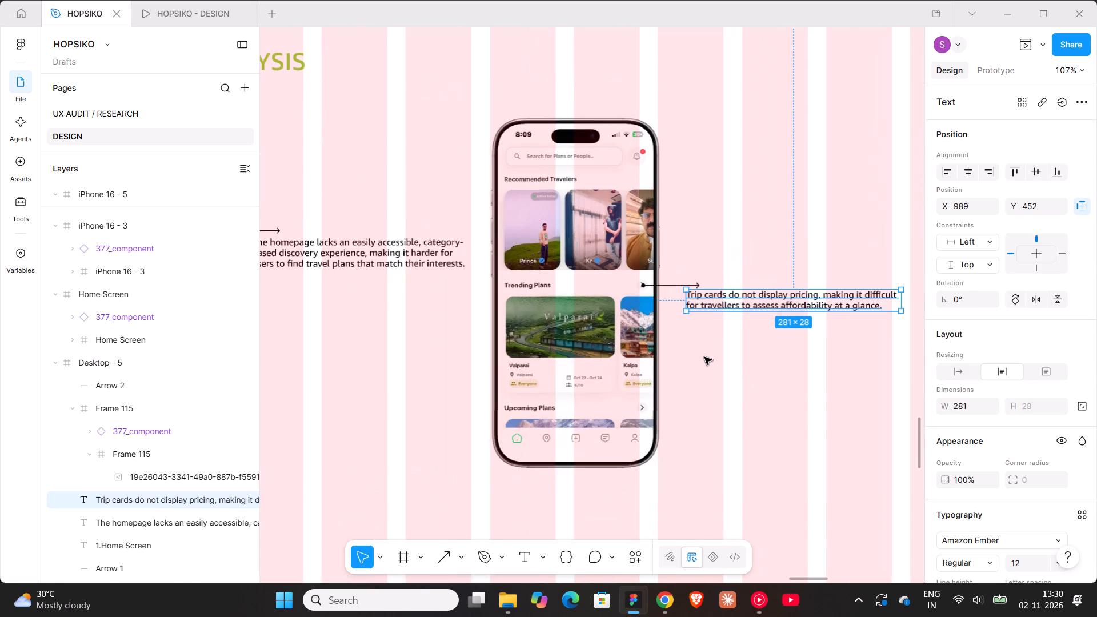
scroll(704, 357, "down", 2, "shift")
left_click(704, 357)
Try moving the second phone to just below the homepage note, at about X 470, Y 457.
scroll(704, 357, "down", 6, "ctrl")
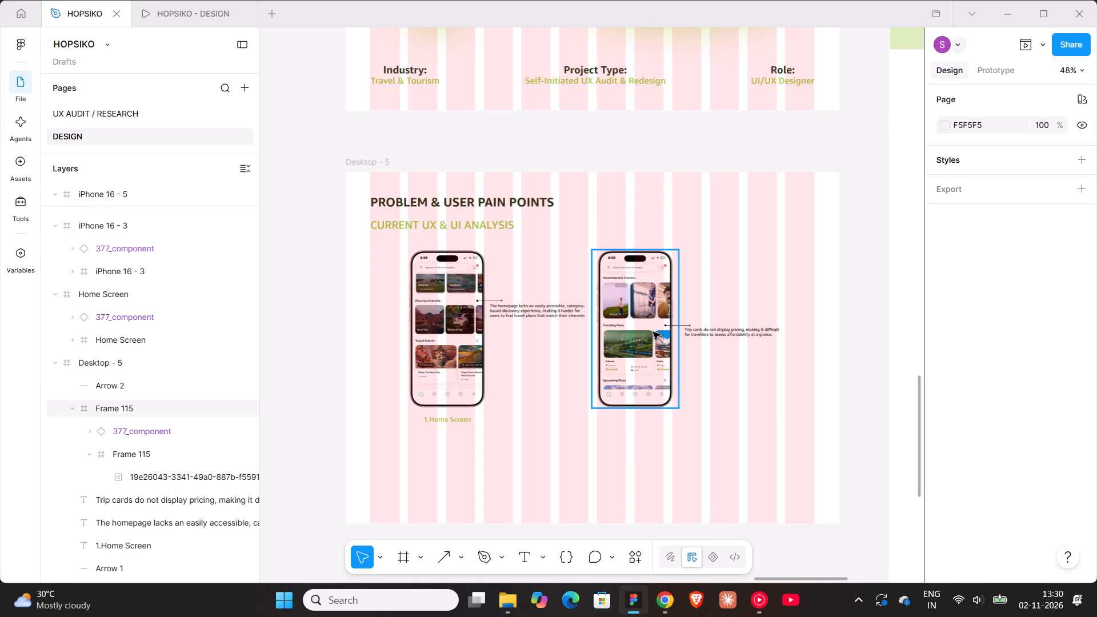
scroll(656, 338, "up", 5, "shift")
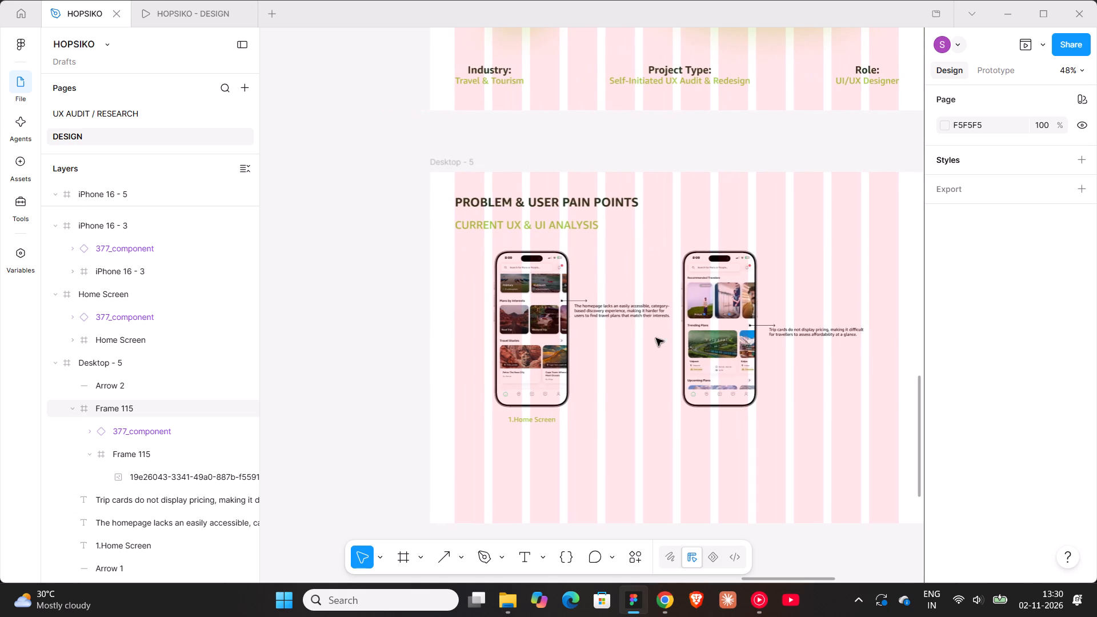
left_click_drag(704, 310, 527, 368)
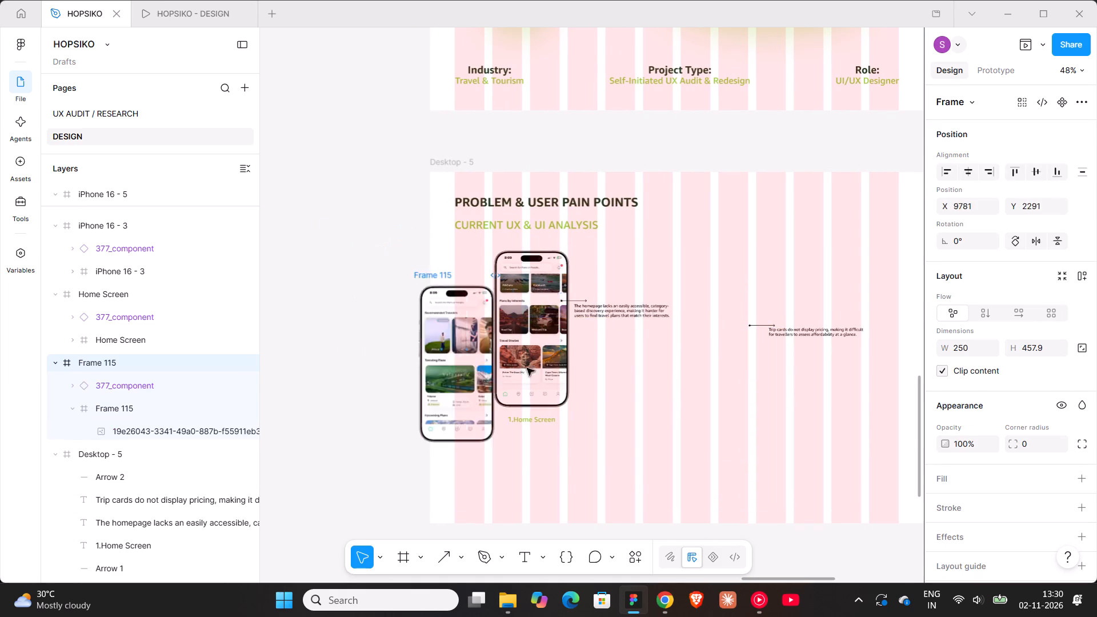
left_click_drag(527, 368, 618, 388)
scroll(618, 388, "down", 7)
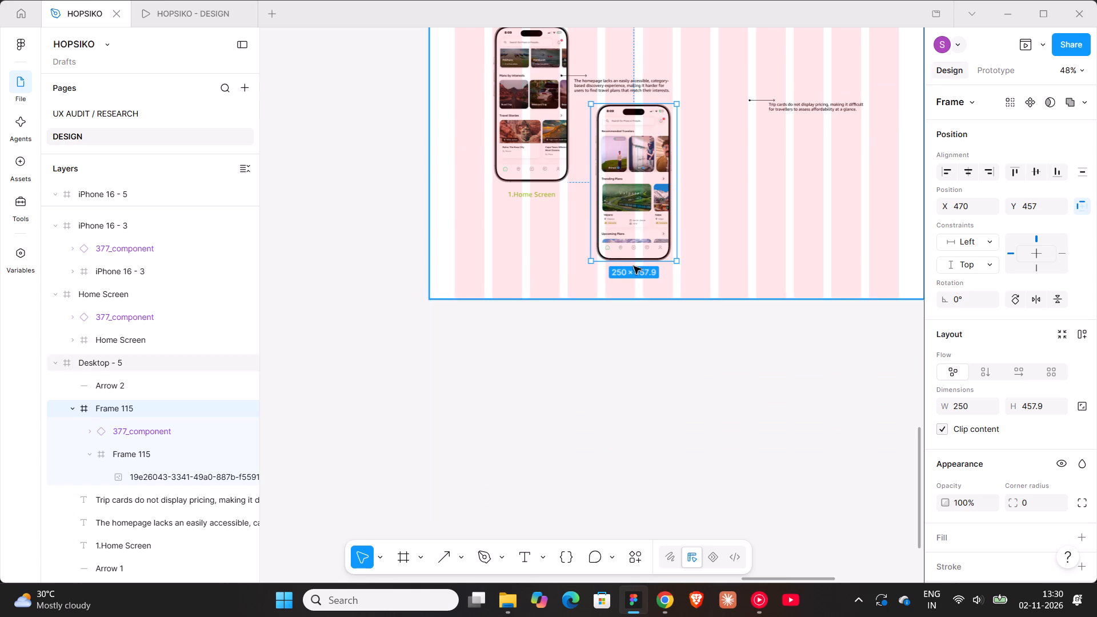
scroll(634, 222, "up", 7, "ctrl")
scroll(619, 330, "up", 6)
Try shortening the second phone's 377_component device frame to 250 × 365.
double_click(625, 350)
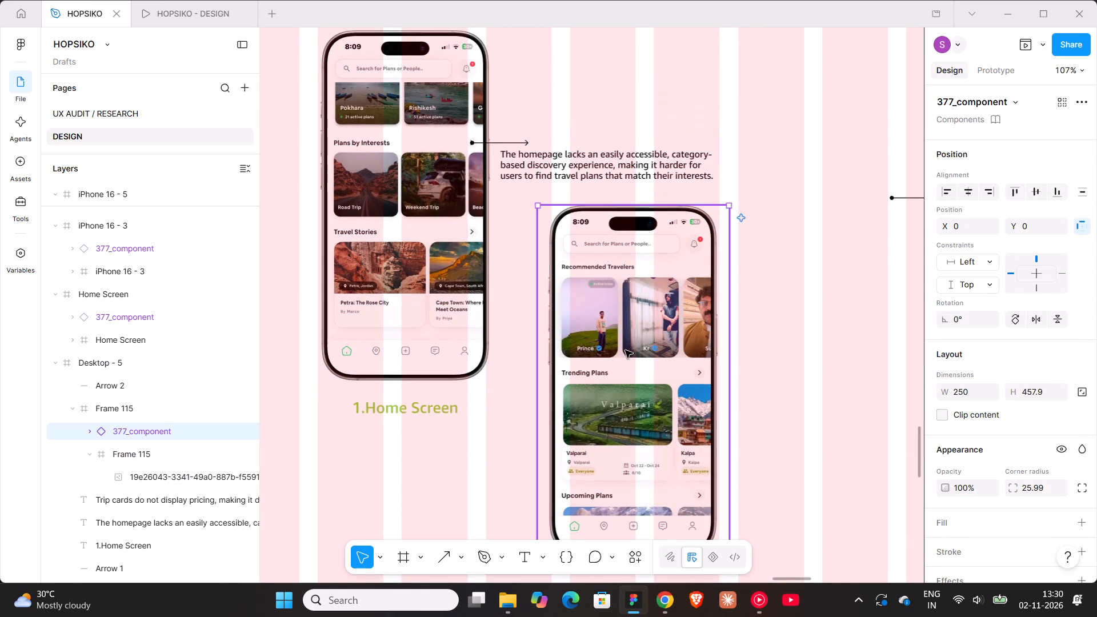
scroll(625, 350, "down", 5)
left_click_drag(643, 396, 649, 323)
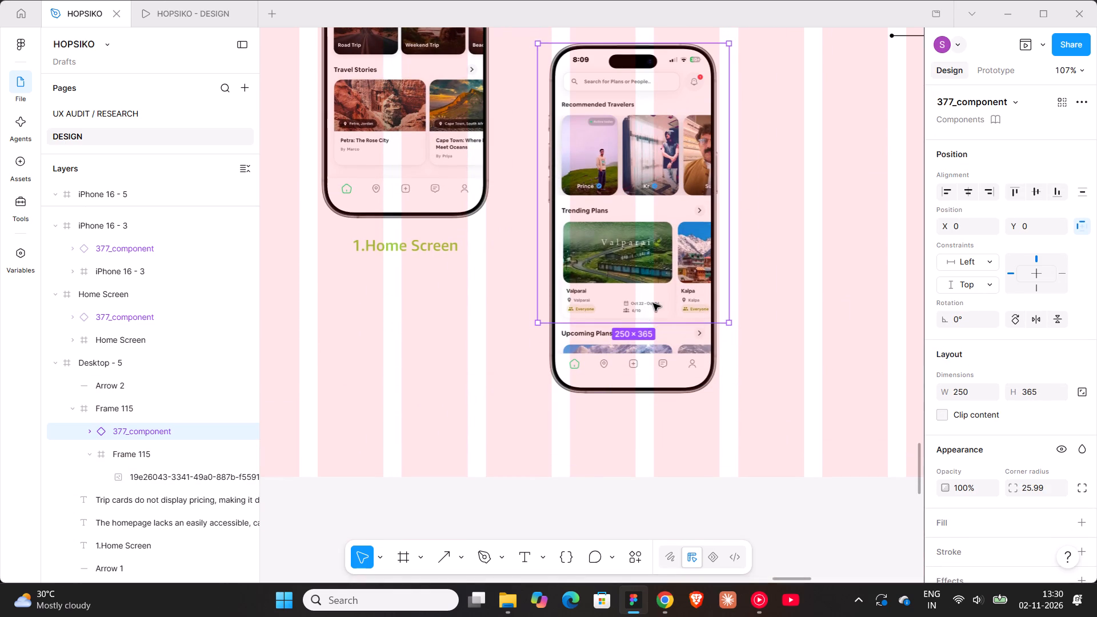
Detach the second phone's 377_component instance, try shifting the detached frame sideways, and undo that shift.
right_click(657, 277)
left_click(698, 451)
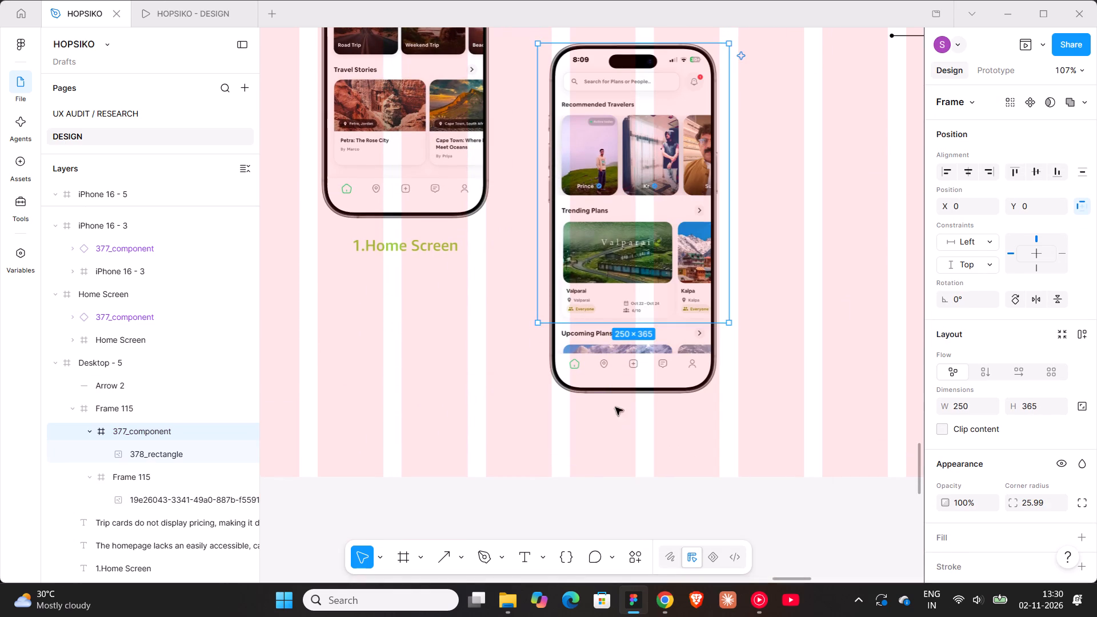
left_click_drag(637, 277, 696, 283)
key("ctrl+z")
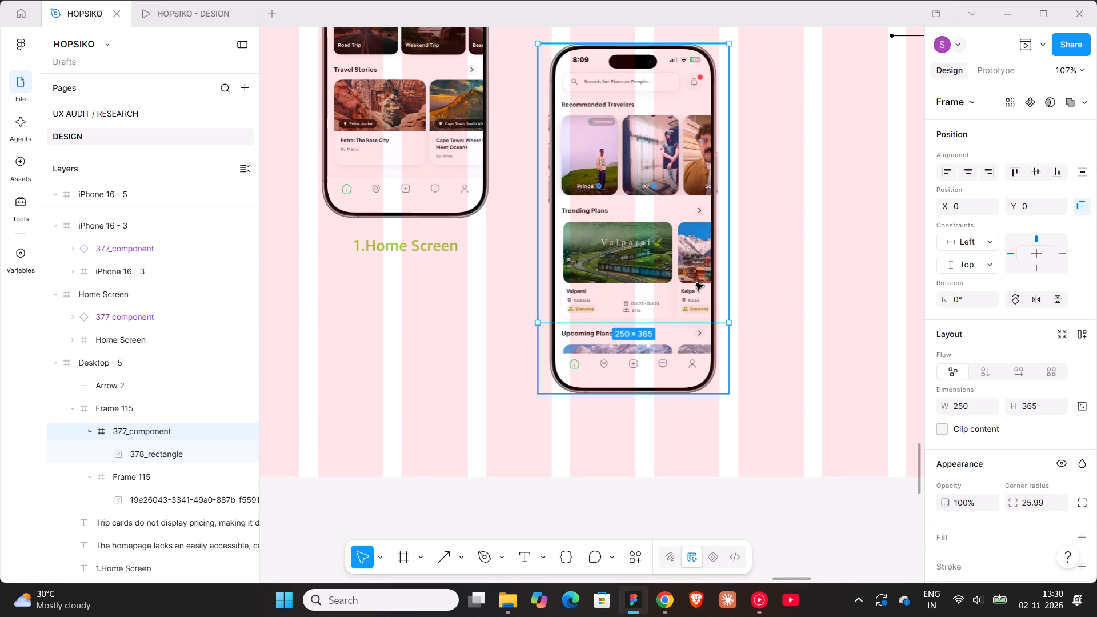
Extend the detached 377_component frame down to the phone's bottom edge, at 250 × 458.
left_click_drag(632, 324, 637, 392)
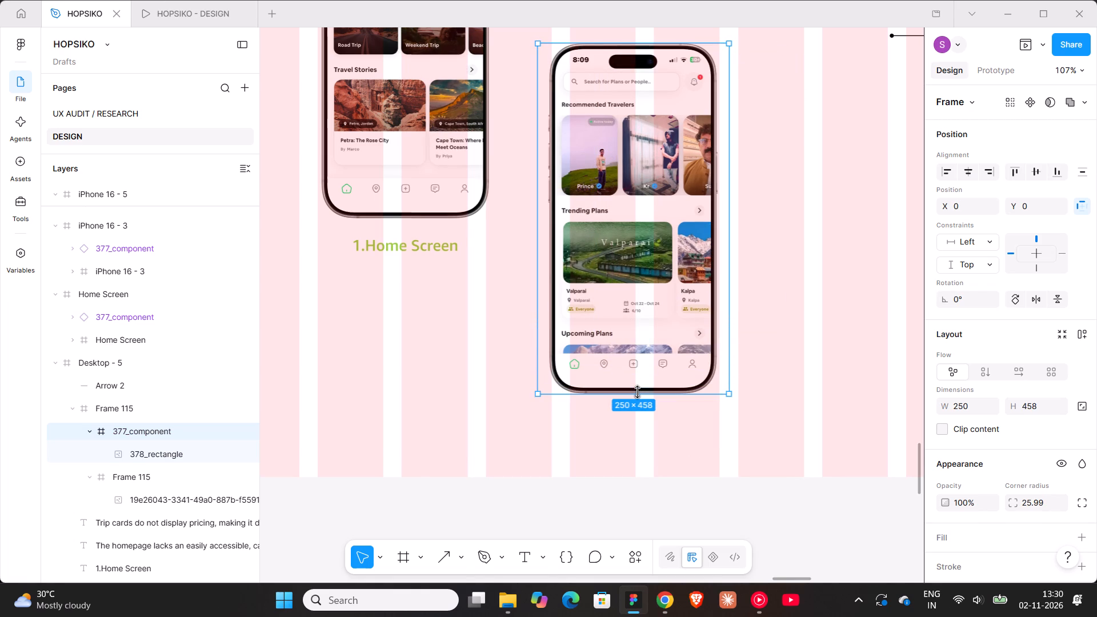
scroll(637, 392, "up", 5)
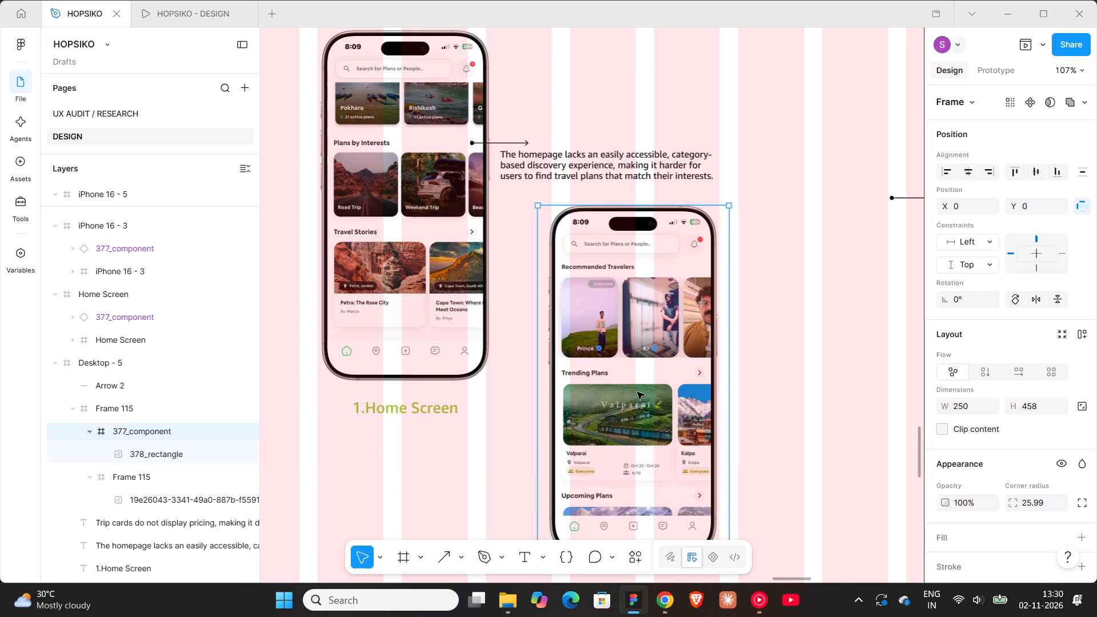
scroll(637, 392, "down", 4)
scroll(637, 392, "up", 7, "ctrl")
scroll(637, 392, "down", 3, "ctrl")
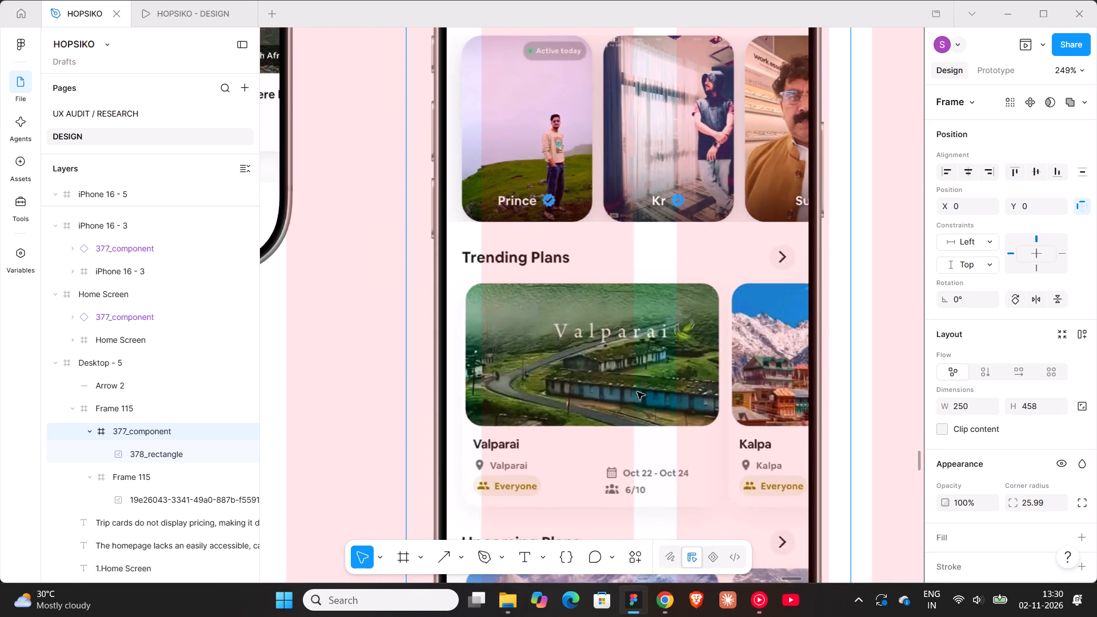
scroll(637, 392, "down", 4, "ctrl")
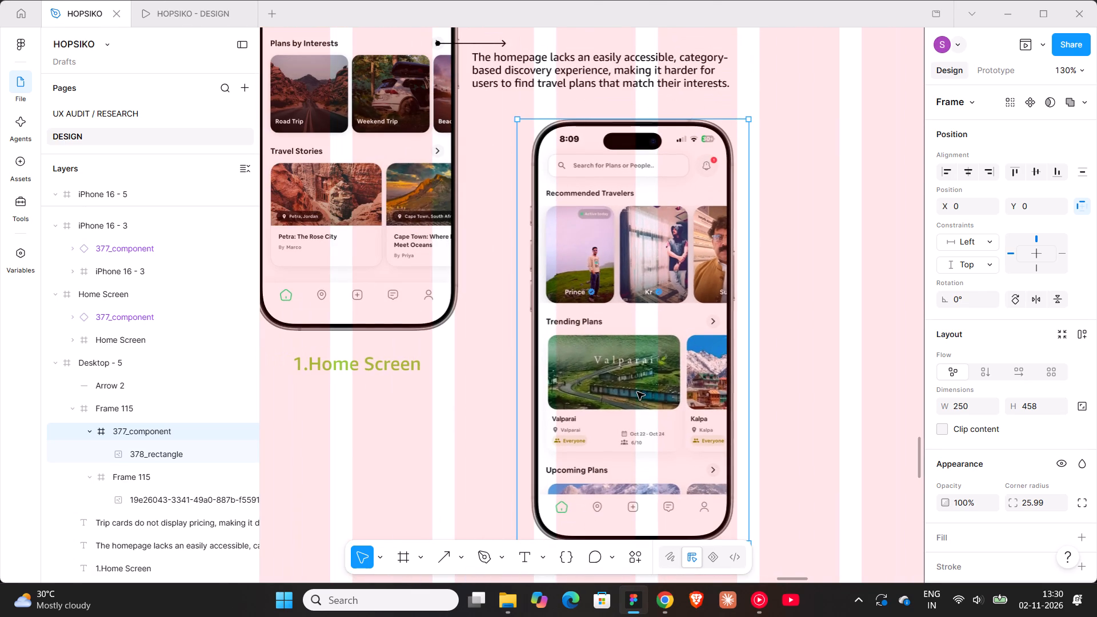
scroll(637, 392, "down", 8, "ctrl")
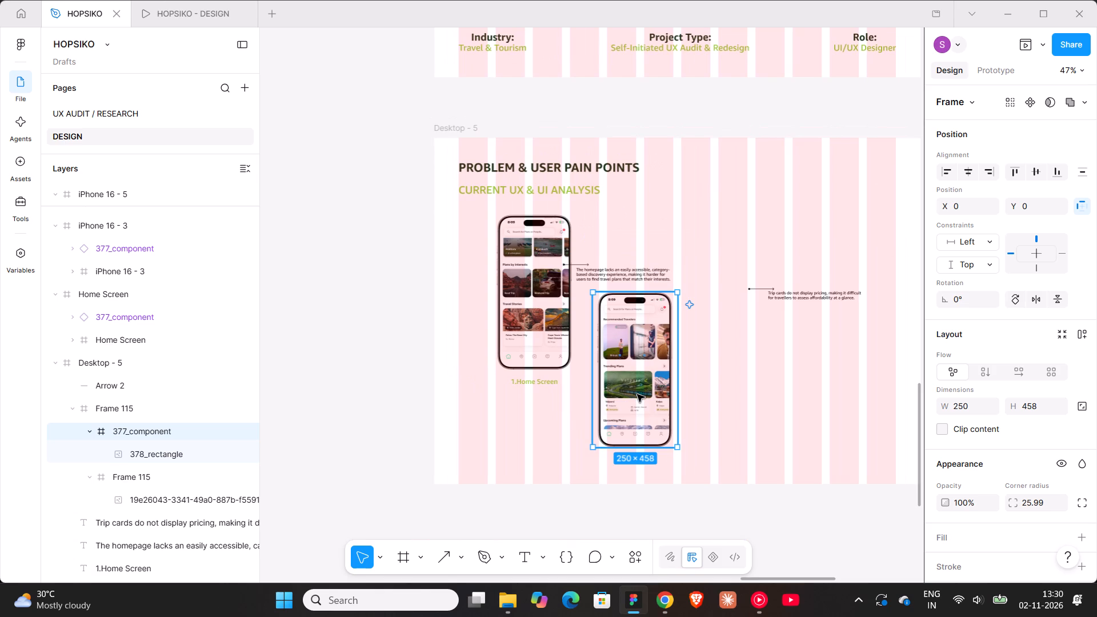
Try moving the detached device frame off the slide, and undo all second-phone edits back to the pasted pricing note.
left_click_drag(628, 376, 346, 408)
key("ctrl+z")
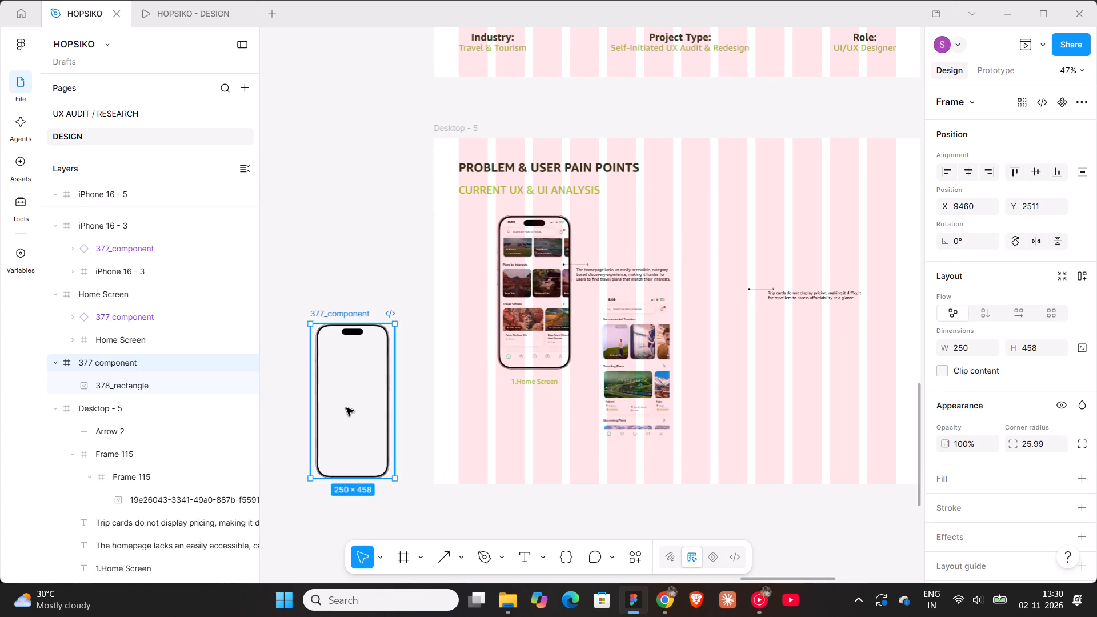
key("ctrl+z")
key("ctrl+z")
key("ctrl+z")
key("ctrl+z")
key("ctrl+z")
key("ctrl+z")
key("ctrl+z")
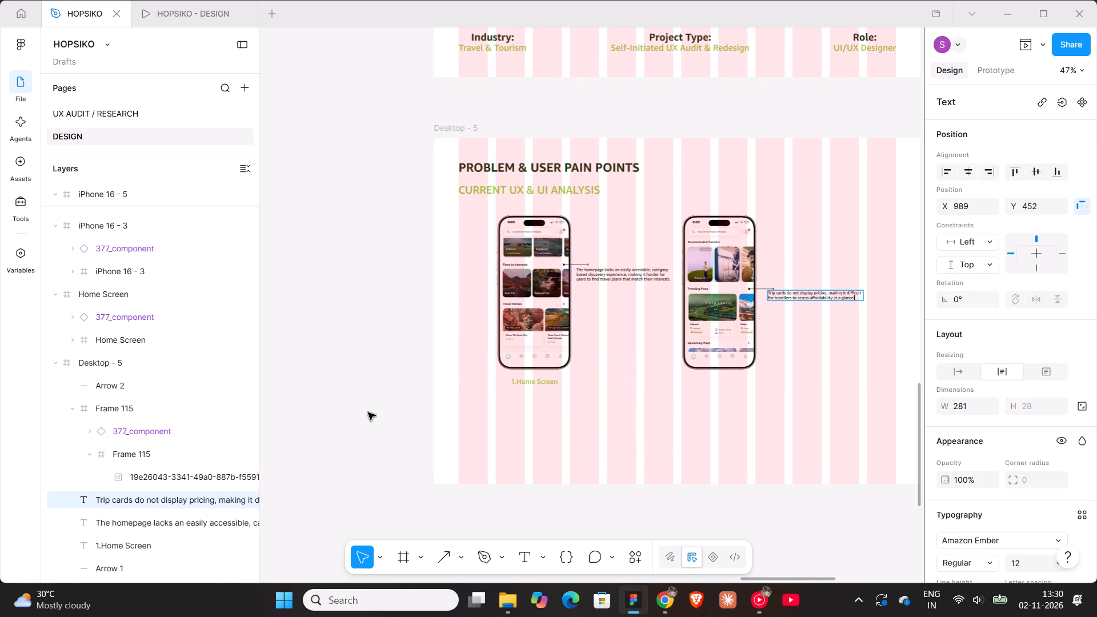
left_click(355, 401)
Move the second phone down past the slide's bottom edge, and lower its arrow and pricing note together beside it.
left_click_drag(719, 266, 693, 398)
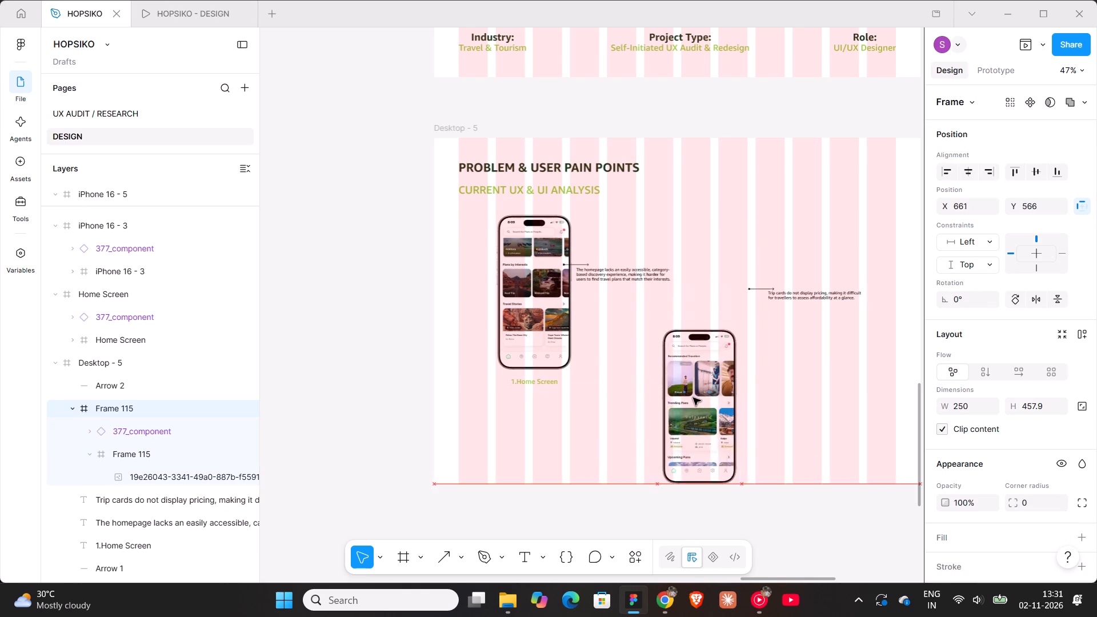
left_click_drag(693, 398, 688, 404)
left_click_drag(754, 275, 829, 351)
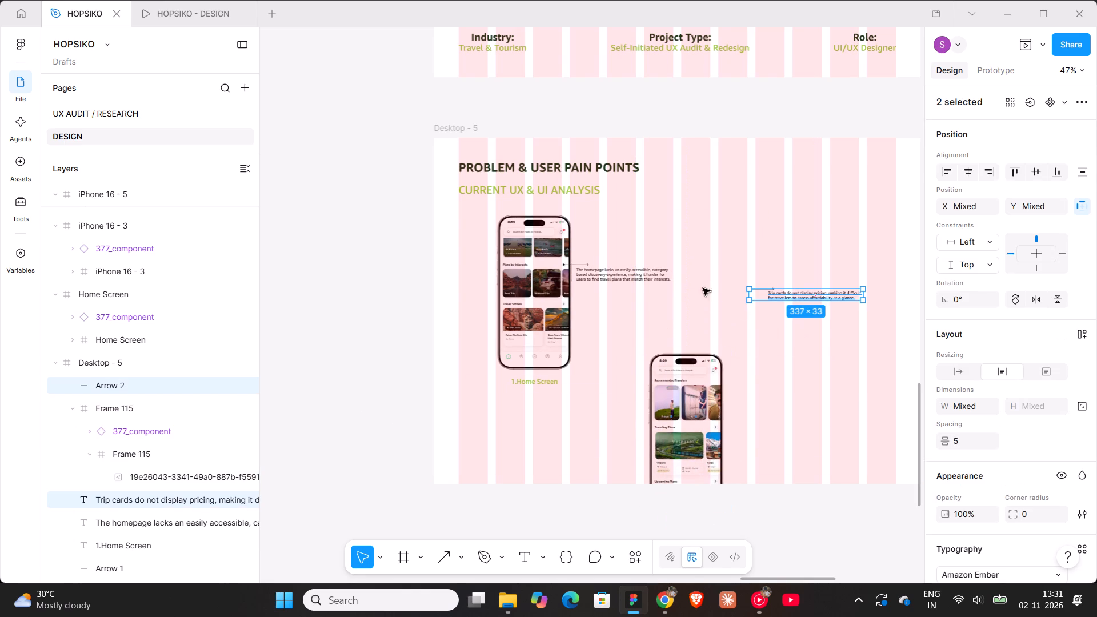
left_click_drag(794, 294, 793, 403)
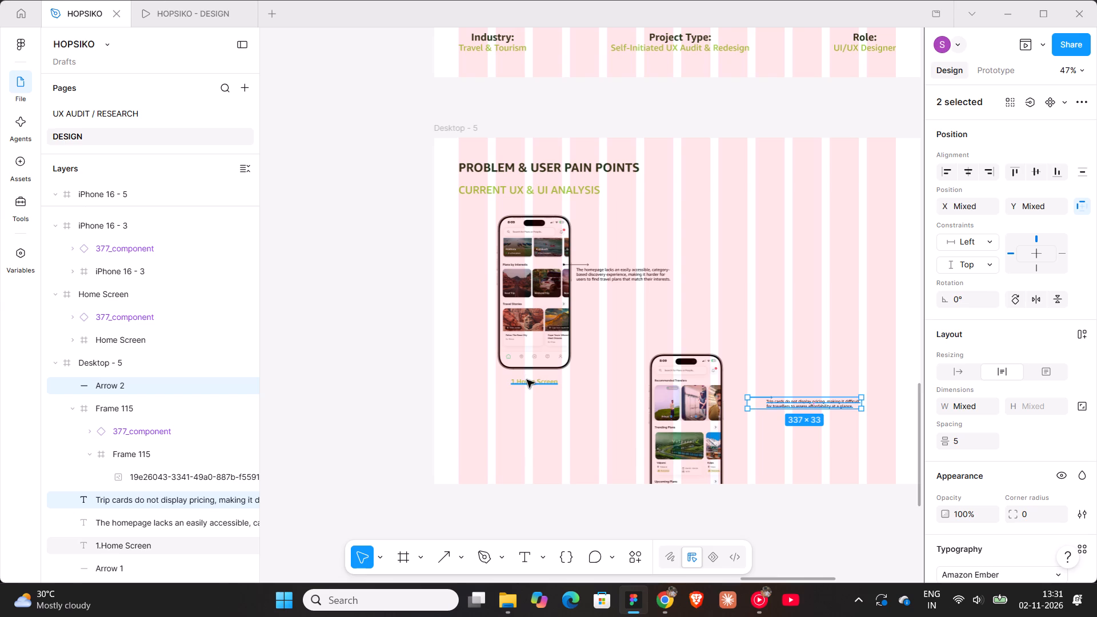
left_click(692, 230)
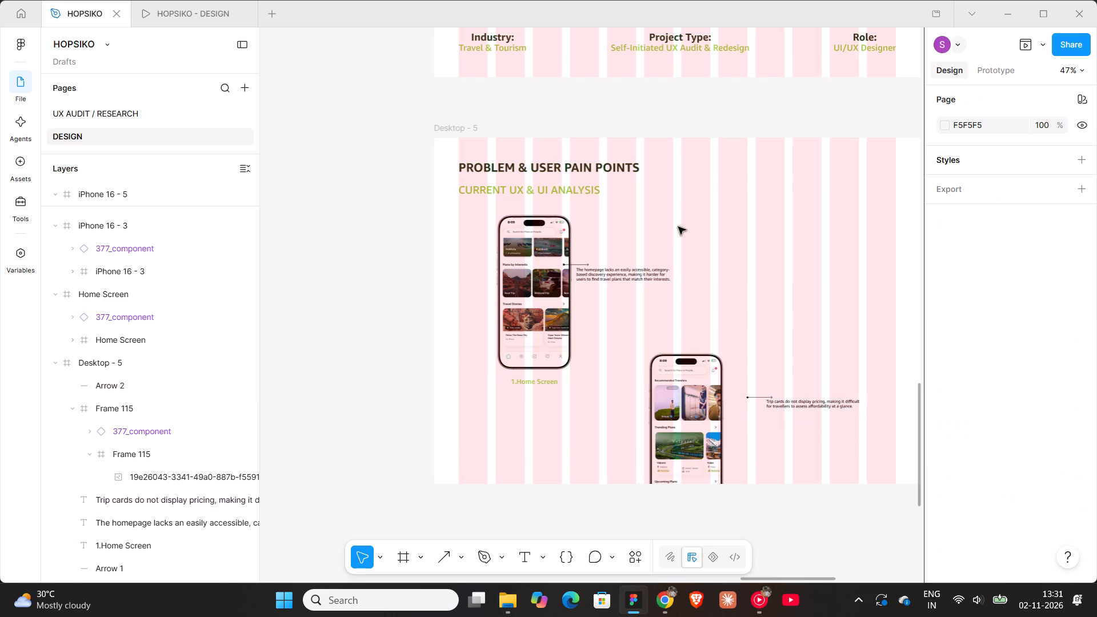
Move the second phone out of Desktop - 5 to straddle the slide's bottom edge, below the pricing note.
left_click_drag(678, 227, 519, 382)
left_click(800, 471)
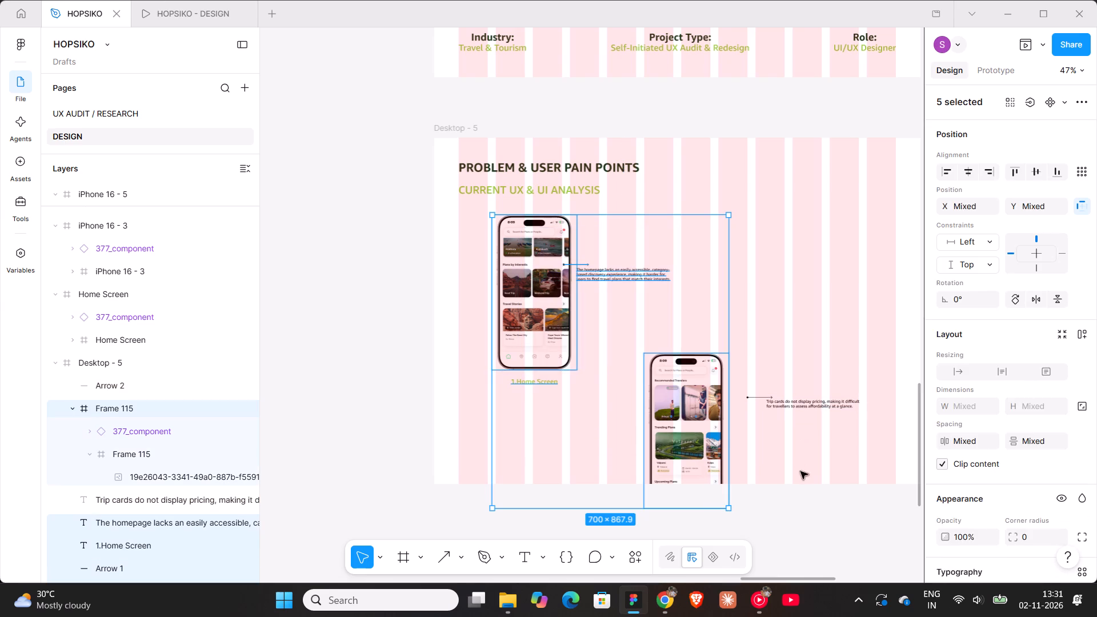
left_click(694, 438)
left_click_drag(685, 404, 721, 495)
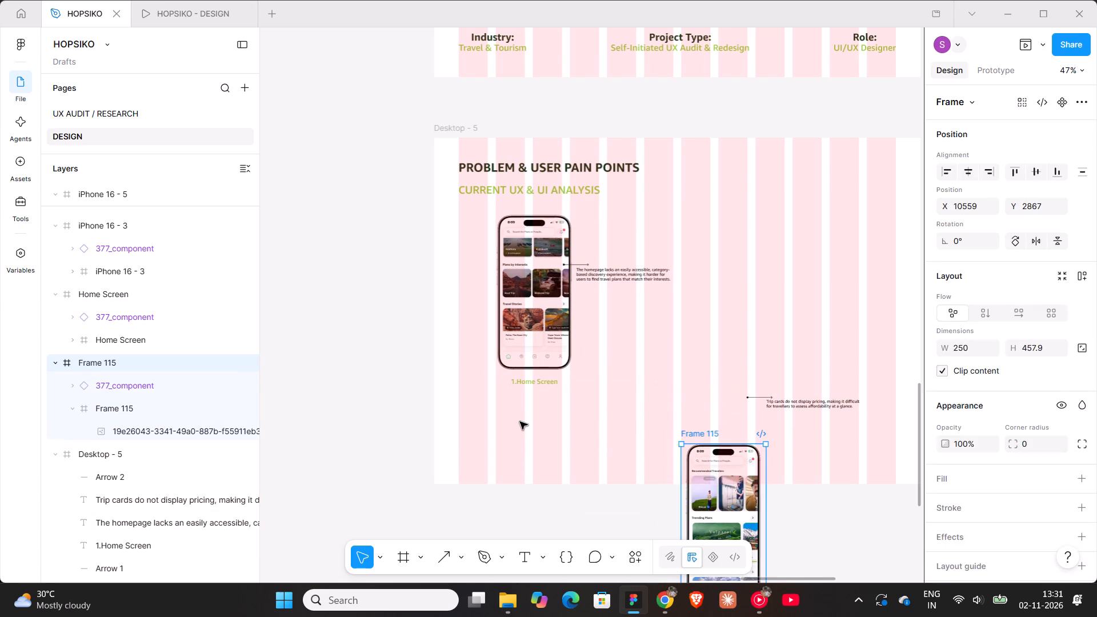
Move the Home Screen phone with its arrow, homepage note and 1.Home Screen label together across to the slide's right half.
left_click(520, 422)
left_click_drag(517, 410, 688, 256)
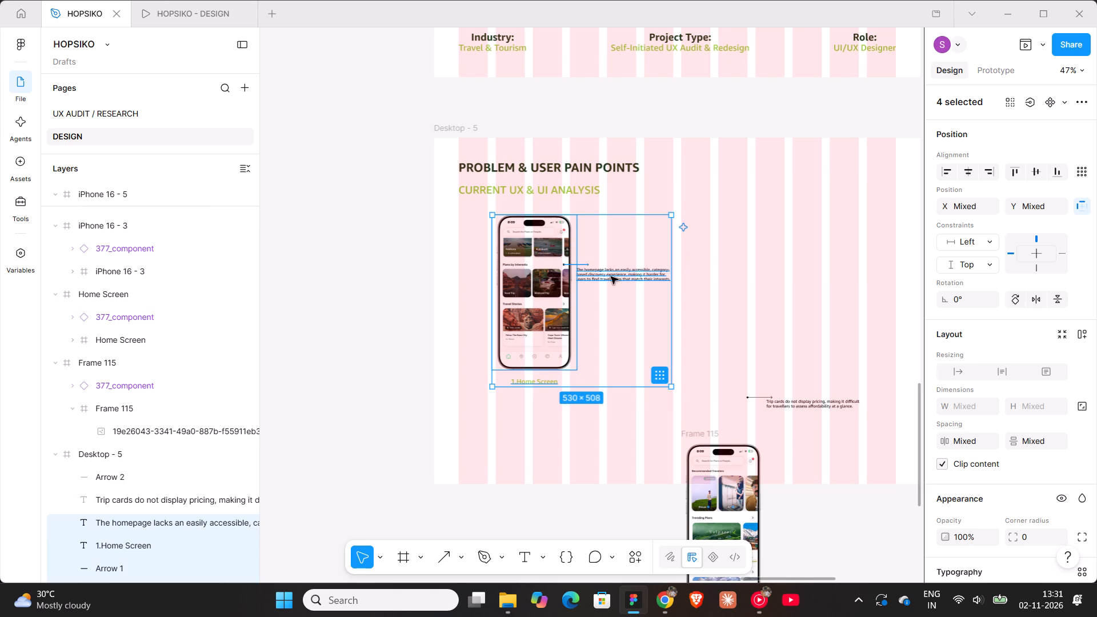
left_click_drag(547, 291, 724, 289)
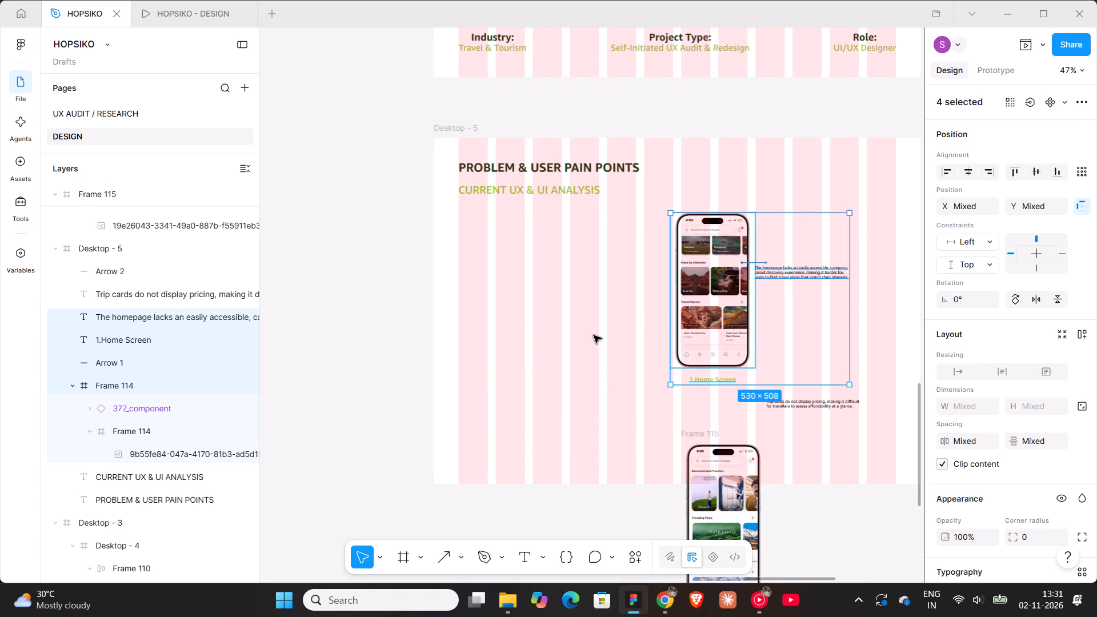
left_click(594, 335)
Place the Trending Plans phone just to the left of the Home Screen phone, roughly level with it.
left_click(683, 458)
left_click_drag(698, 434, 558, 258)
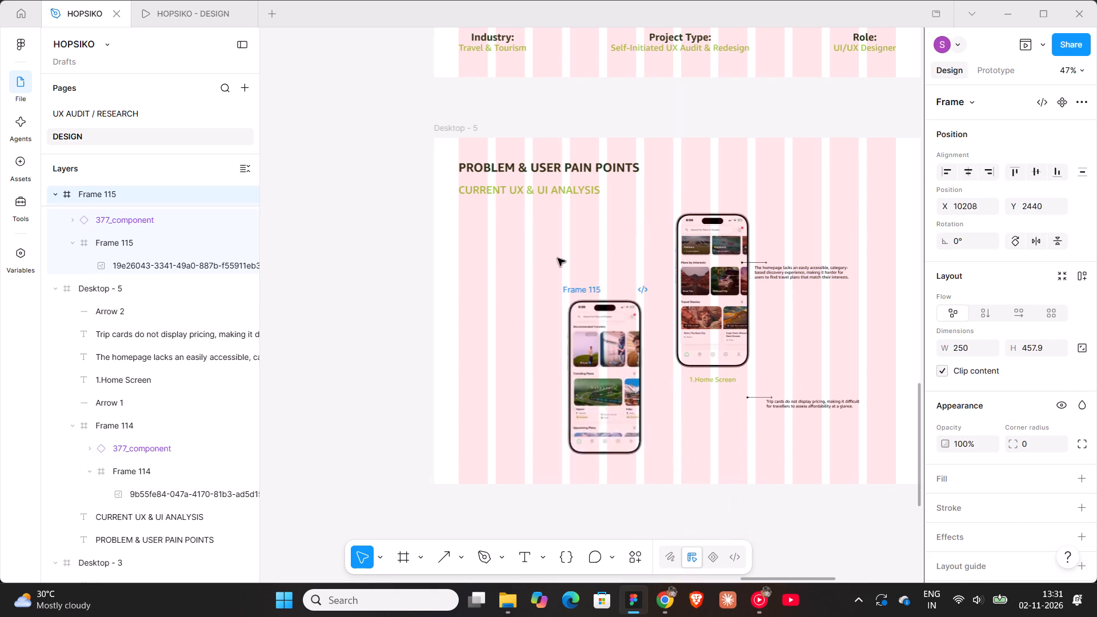
left_click_drag(558, 258, 599, 201)
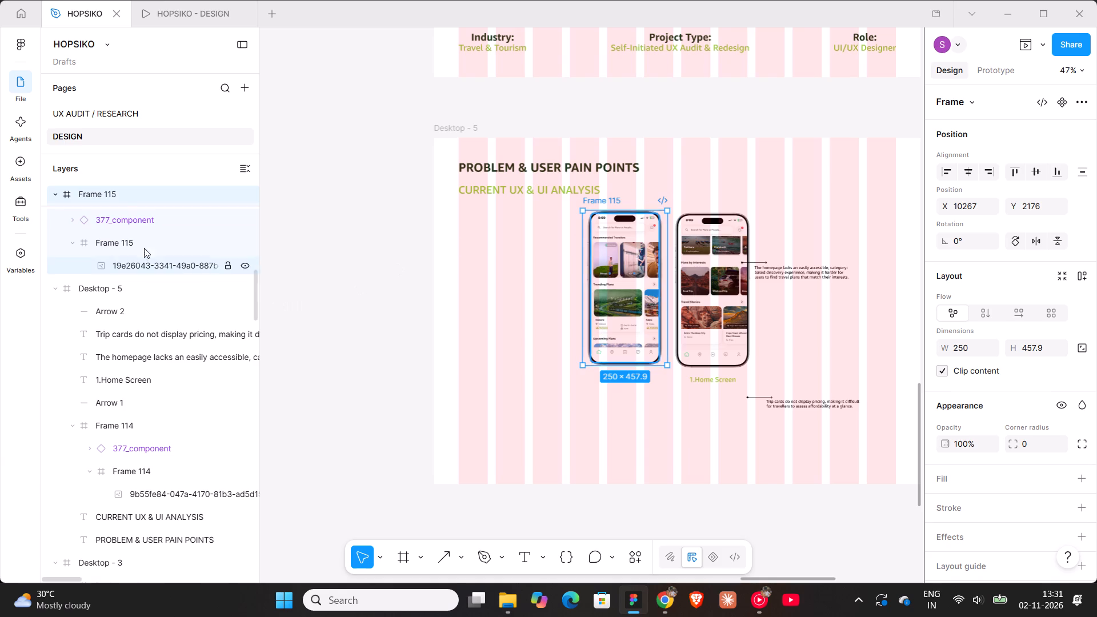
Nest the Frame 115 layer inside Desktop - 5, directly above Arrow 2.
left_click_drag(119, 193, 105, 301)
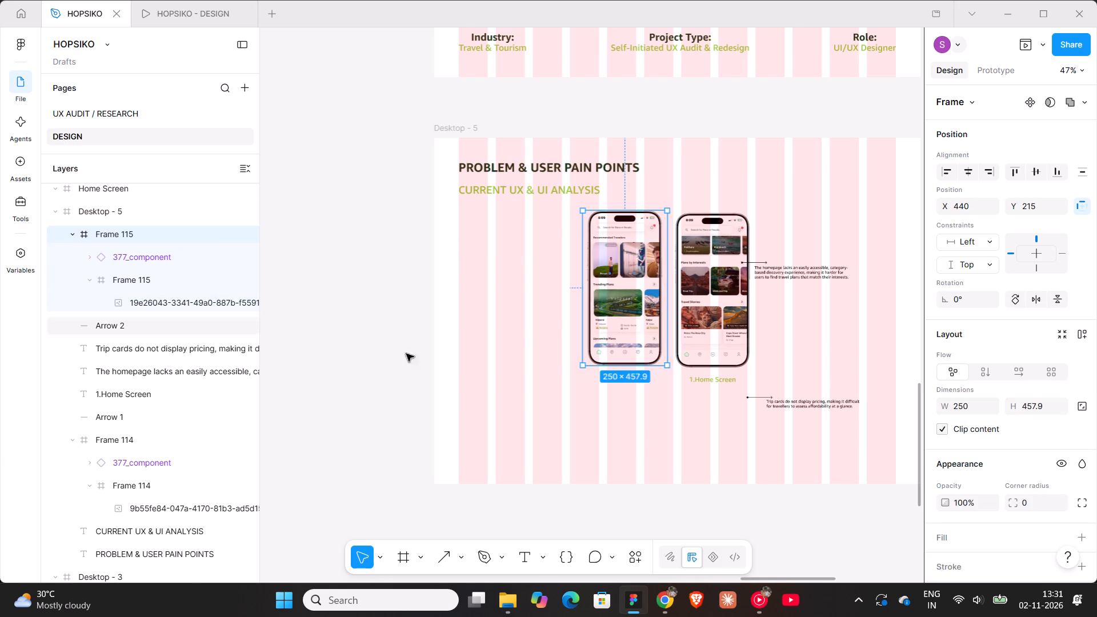
left_click(473, 350)
Align the vertical centres of the two phone frames, Frame 115 and Frame 114.
left_click(694, 269, "shift")
left_click(616, 270, "shift")
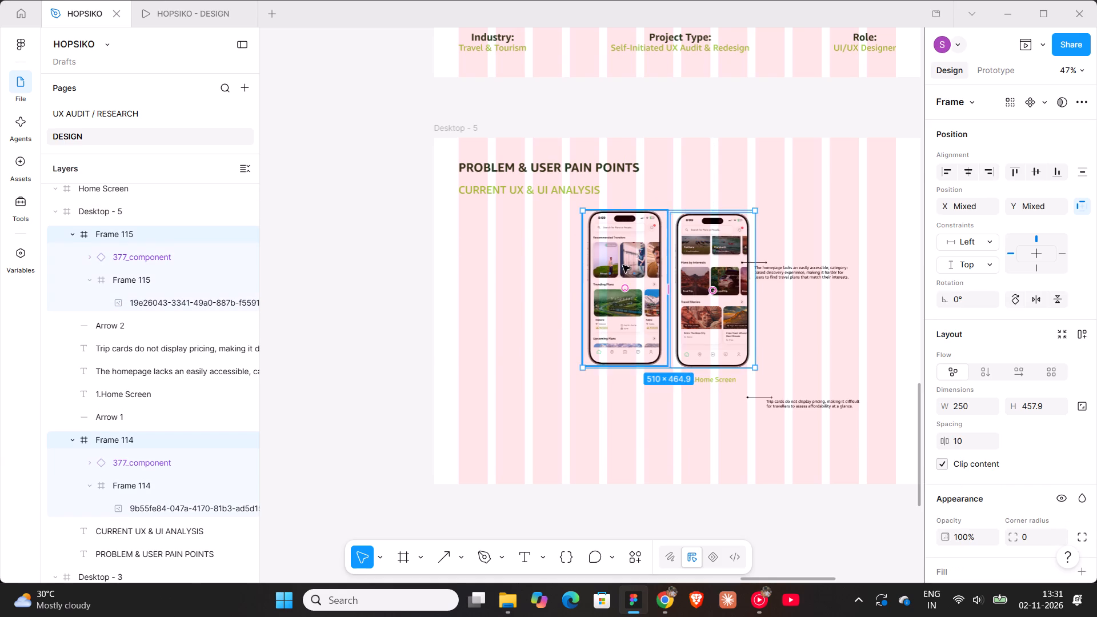
left_click(1030, 168)
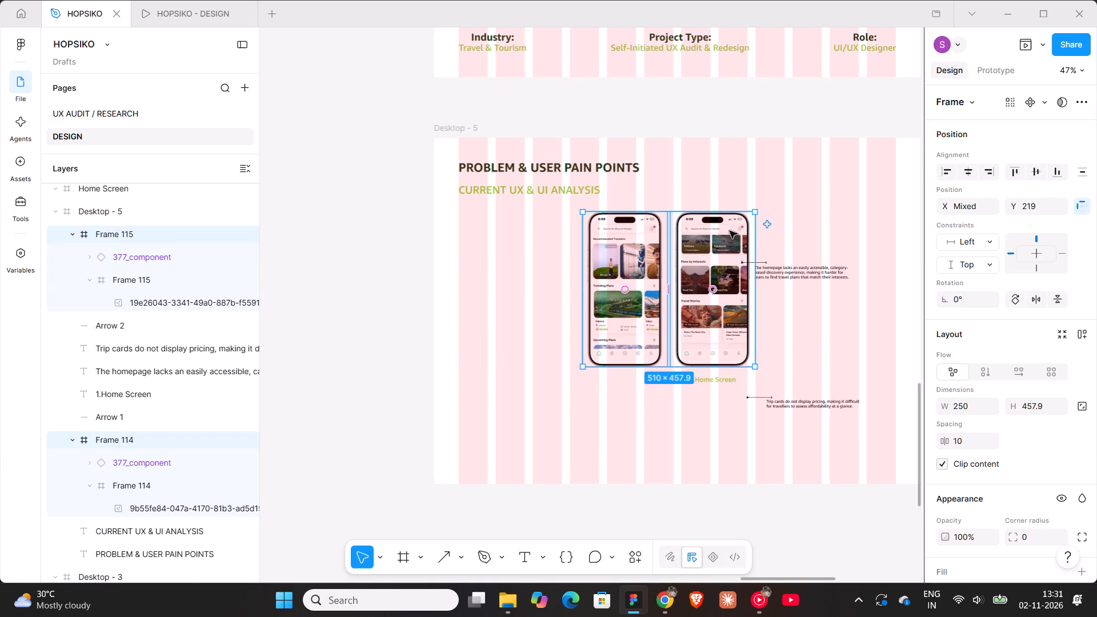
Wrap the two phones in a horizontal auto layout frame with a gap of 10.
key("shift+a")
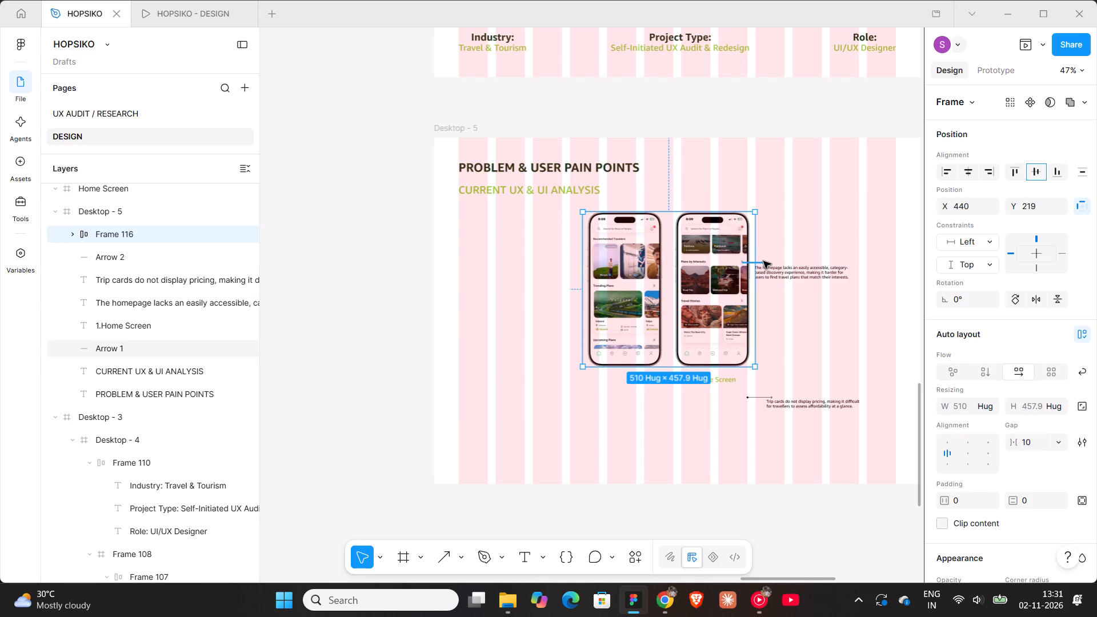
Move the discovery note and its arrow together slightly down and clear of the Home Screen phone's right side.
scroll(763, 261, "up", 10, "ctrl")
left_click(767, 263, "shift")
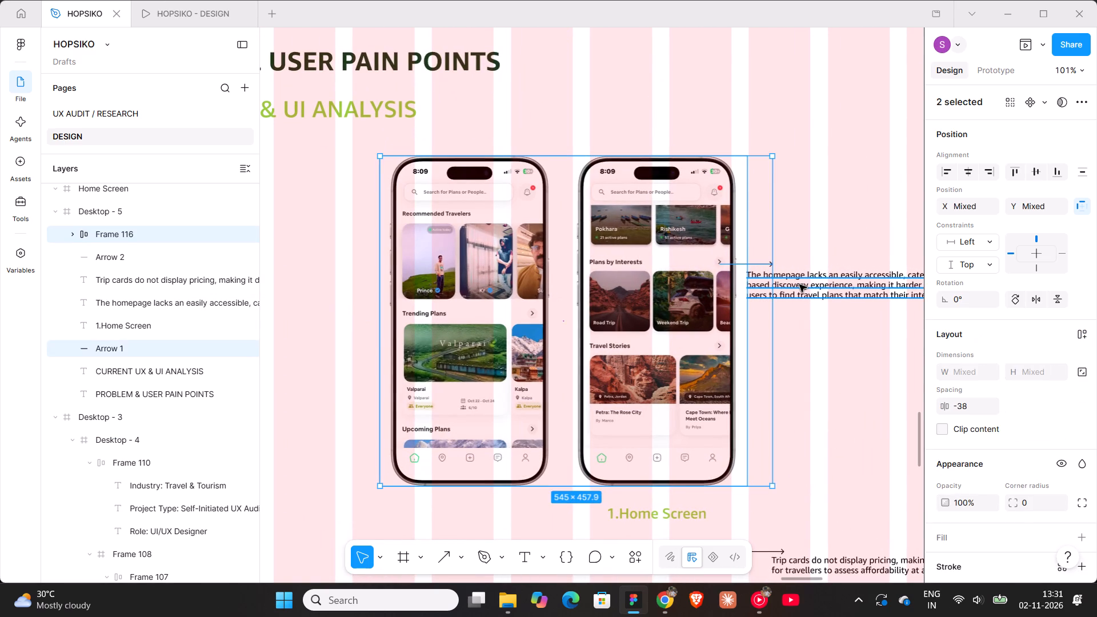
left_click(799, 285, "shift")
left_click(802, 166)
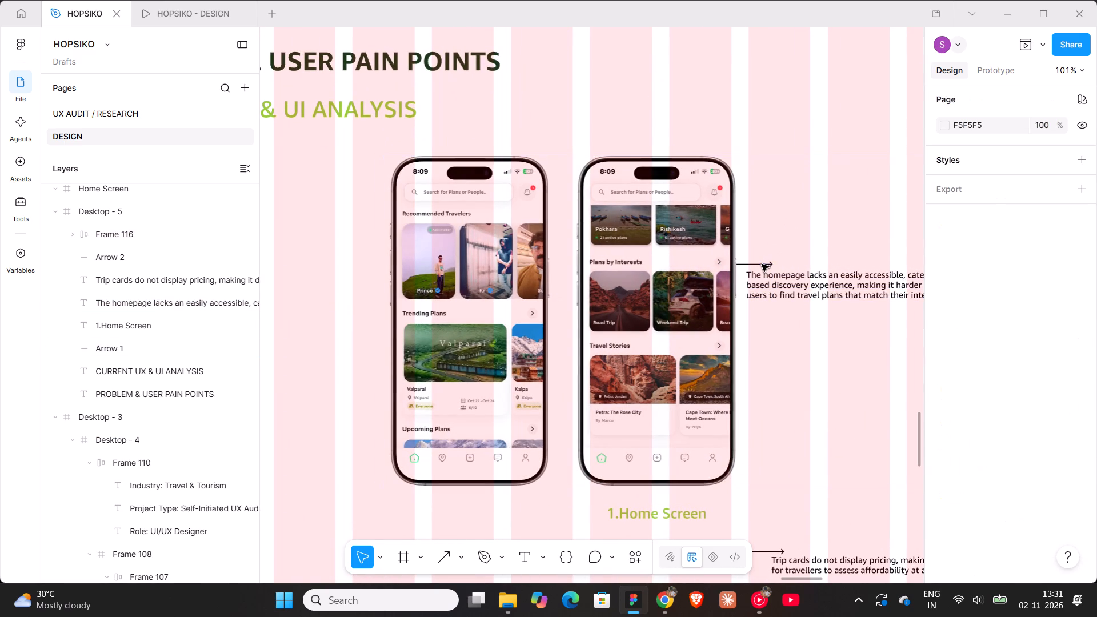
left_click(762, 264)
left_click(822, 291, "shift")
scroll(798, 281, "down", 4, "ctrl")
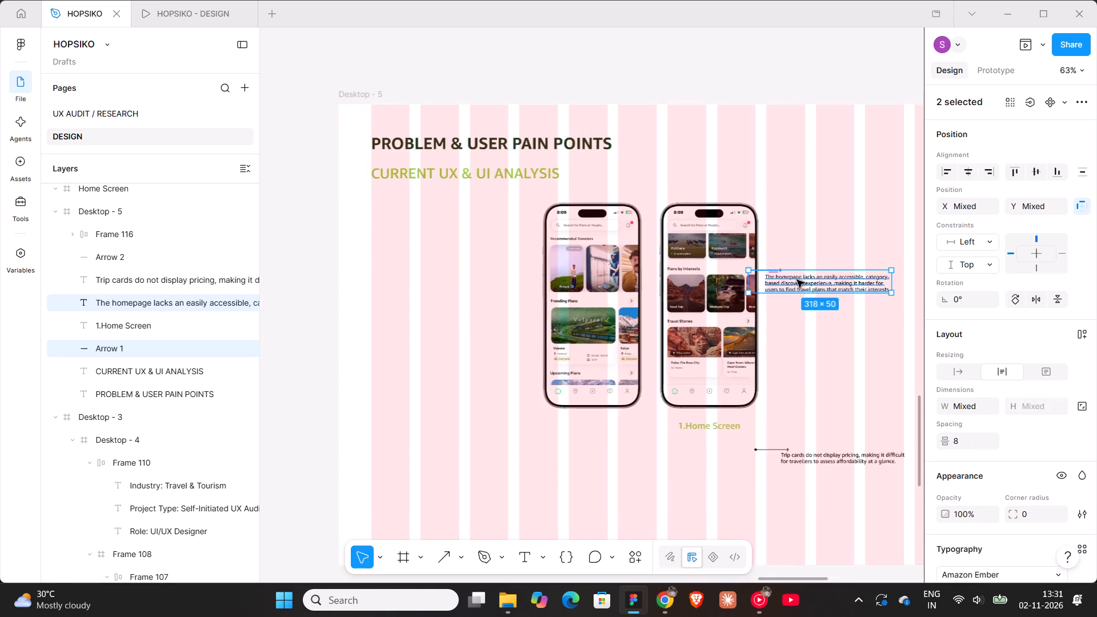
left_click_drag(797, 280, 824, 308)
Centre the frame holding the two phones horizontally on the Desktop - 5 slide.
left_click(610, 303)
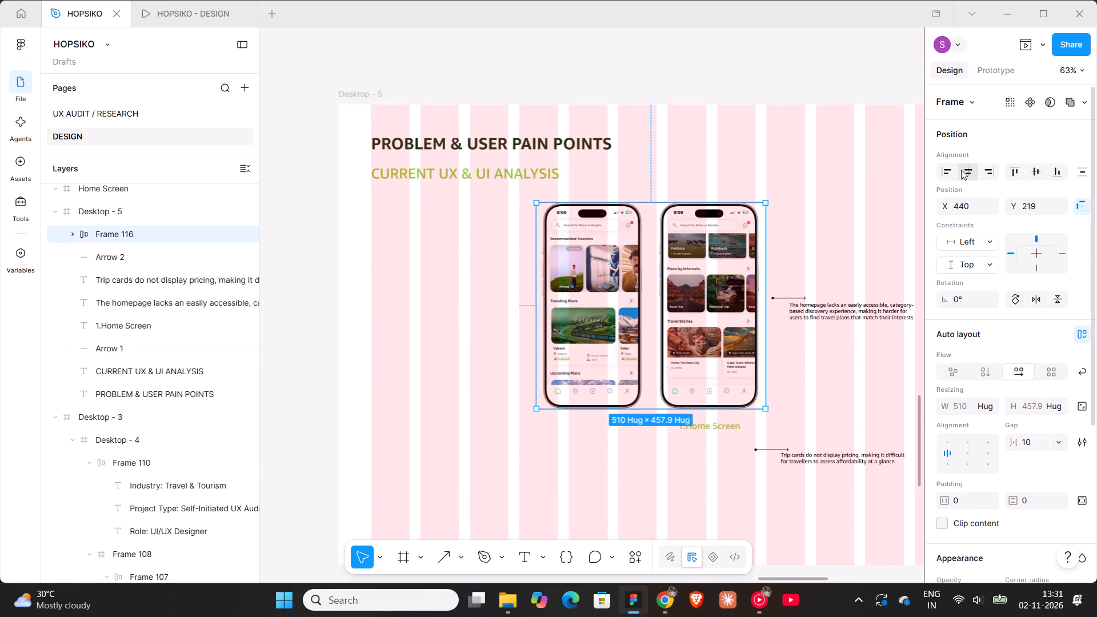
left_click(961, 170)
scroll(792, 186, "down", 4, "shift")
scroll(686, 241, "down", 3)
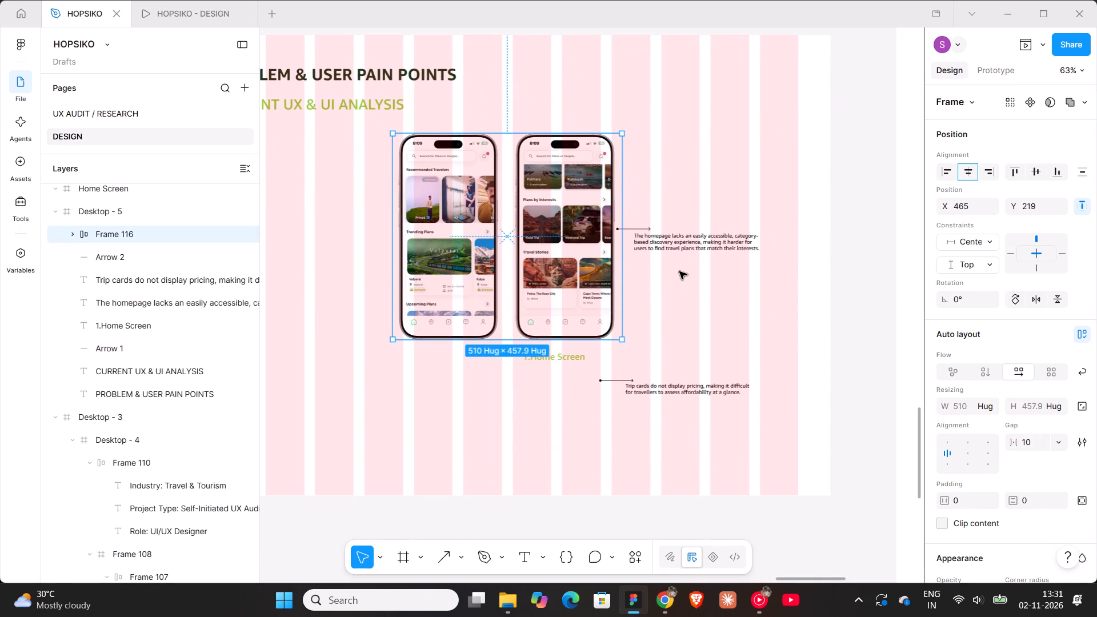
scroll(655, 273, "up", 4)
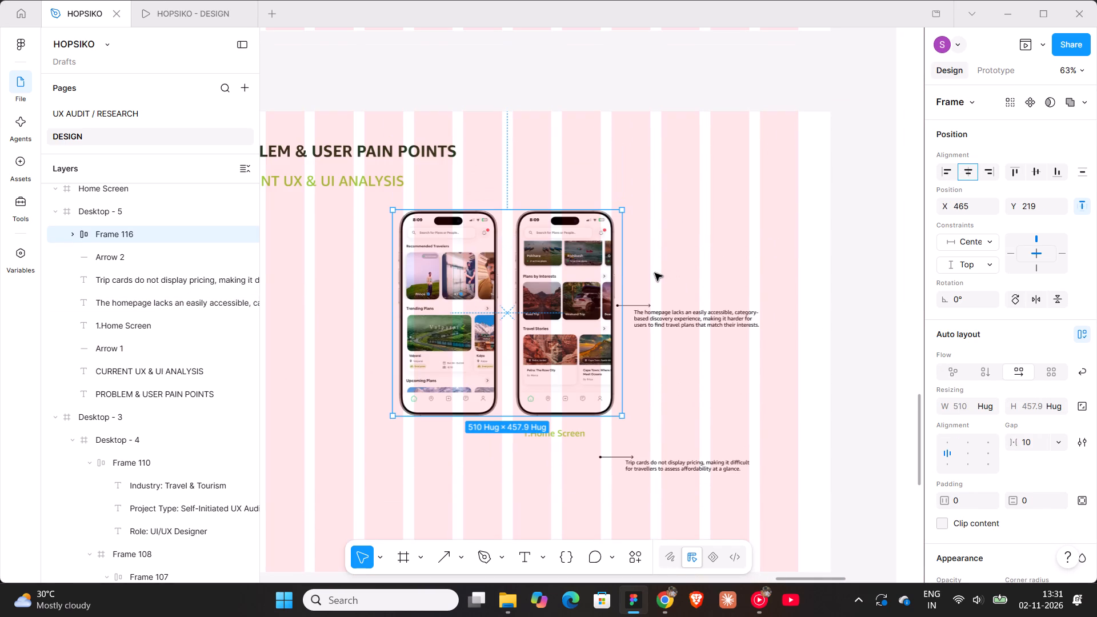
Wrap the homepage discovery note and its arrow together in one frame.
scroll(657, 289, "up", 9, "ctrl")
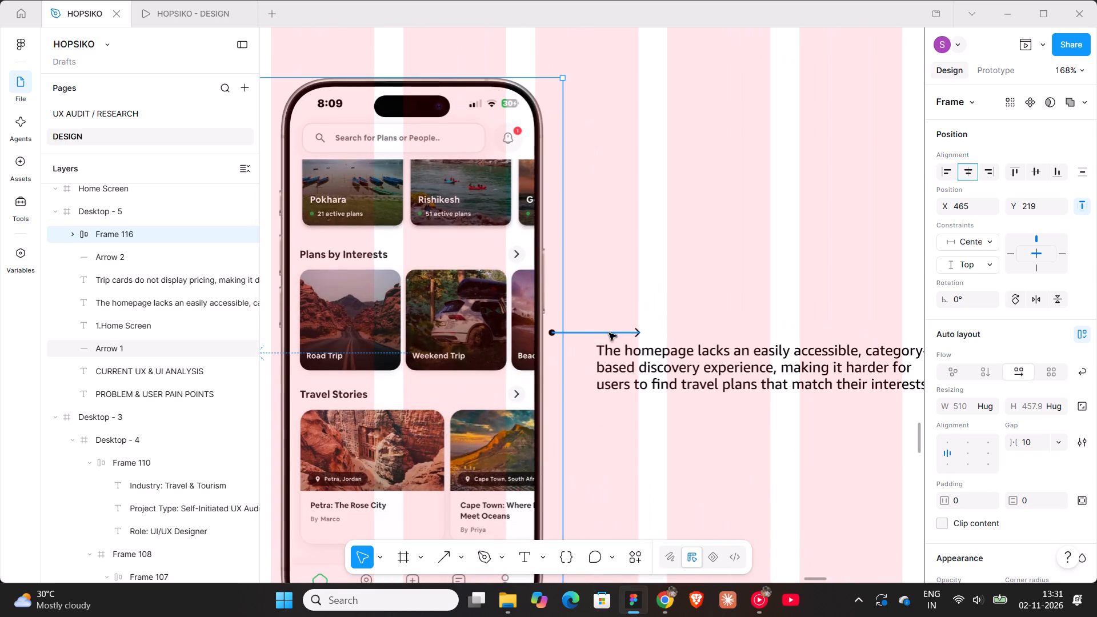
left_click(609, 333)
left_click(650, 357, "shift")
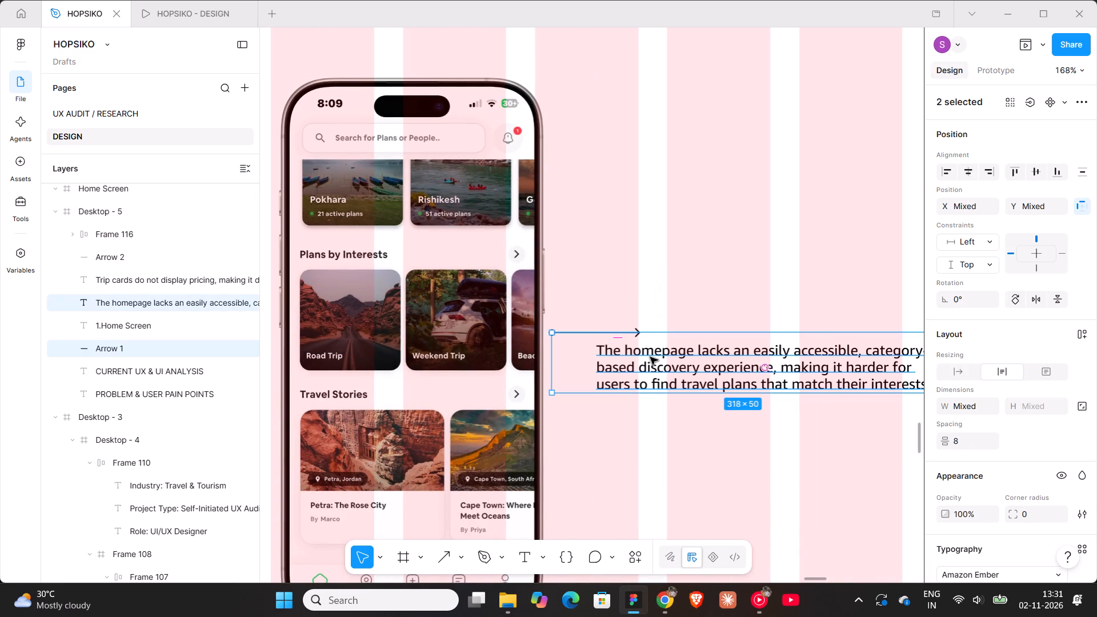
right_click(650, 357)
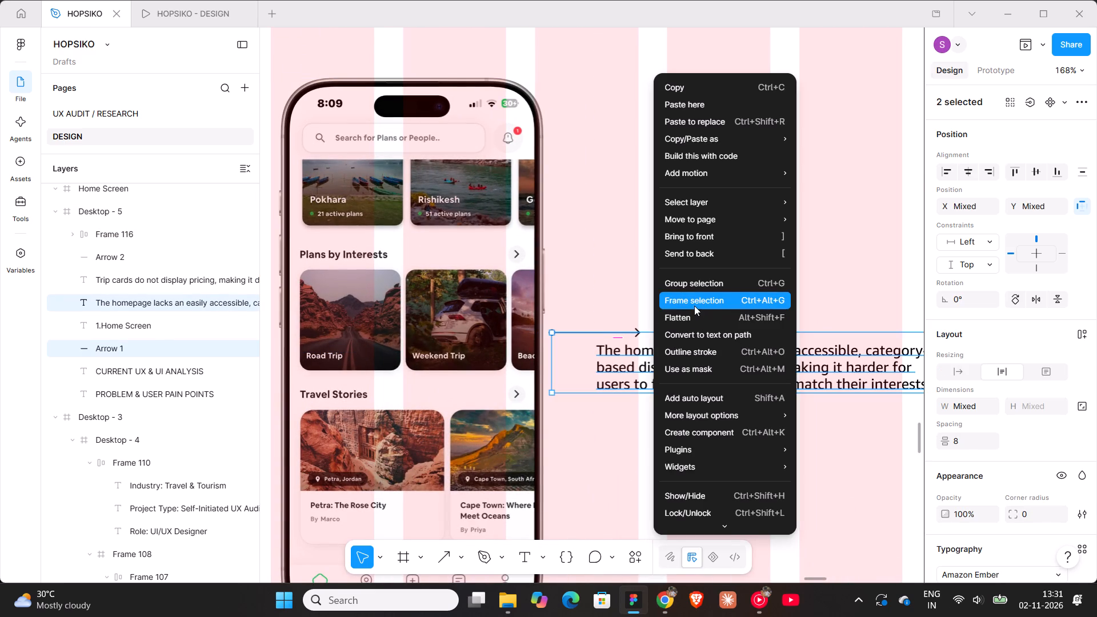
left_click(694, 306)
Bring the discovery note frame to the front and position it at X 937, Y 366, with its arrow starting at the Plans by Interests chevron.
left_click_drag(610, 361, 578, 290)
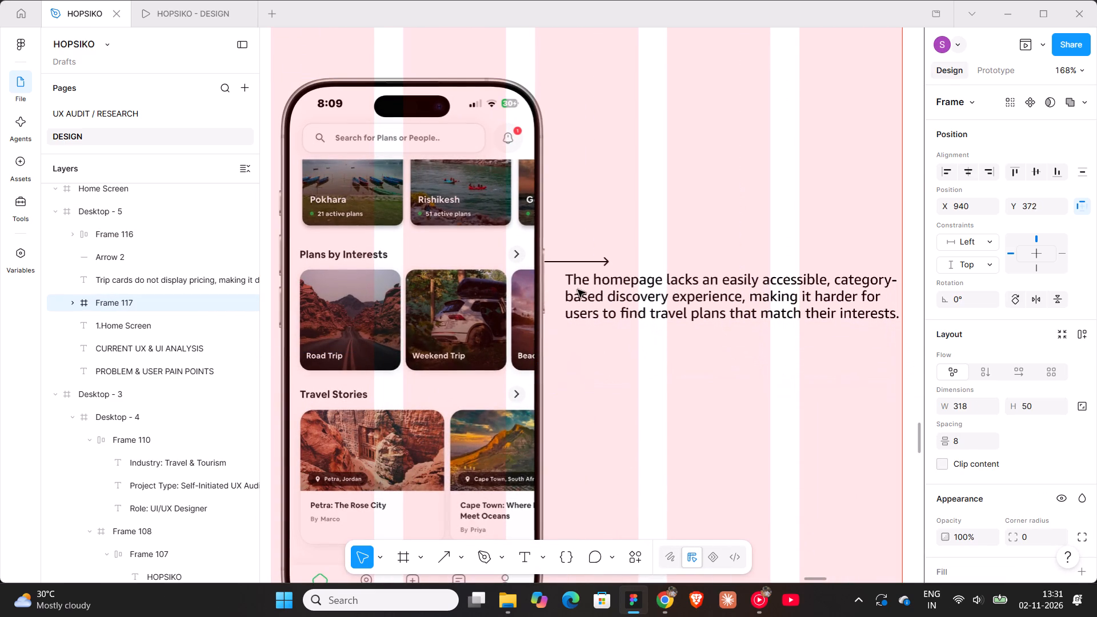
left_click_drag(578, 290, 577, 282)
key("bracketright")
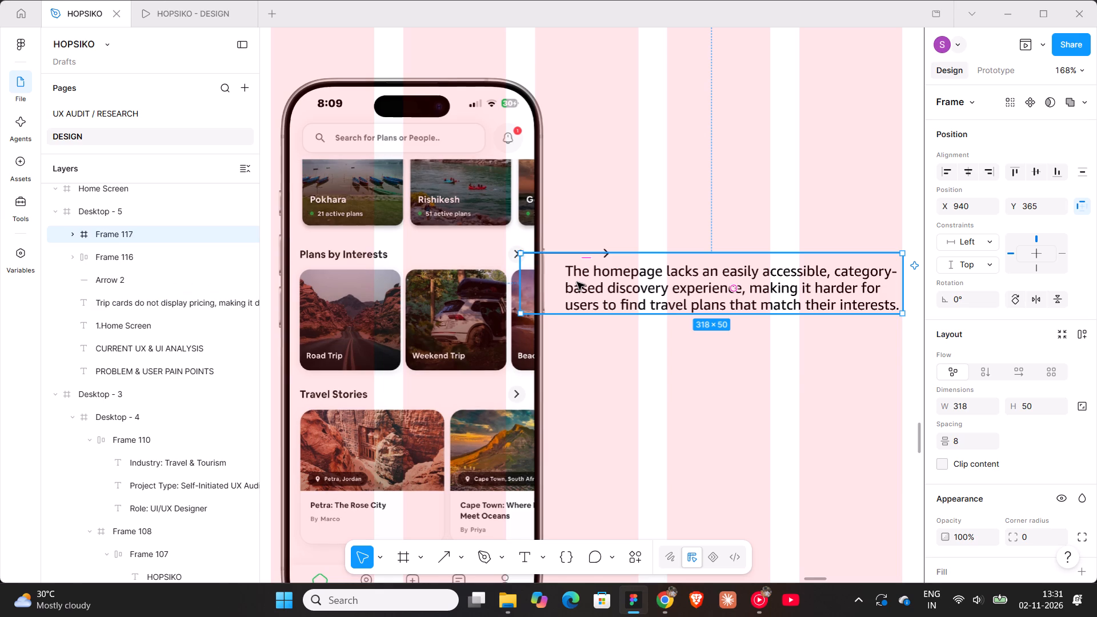
left_click(659, 221)
left_click(584, 270)
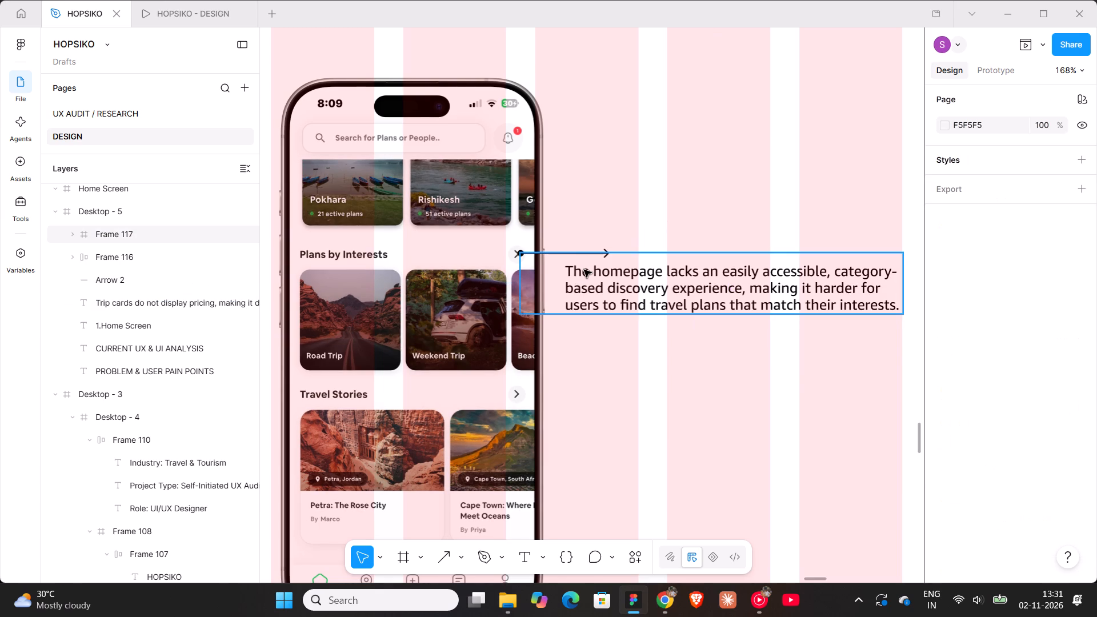
key("Left")
key("Left")
key("Left")
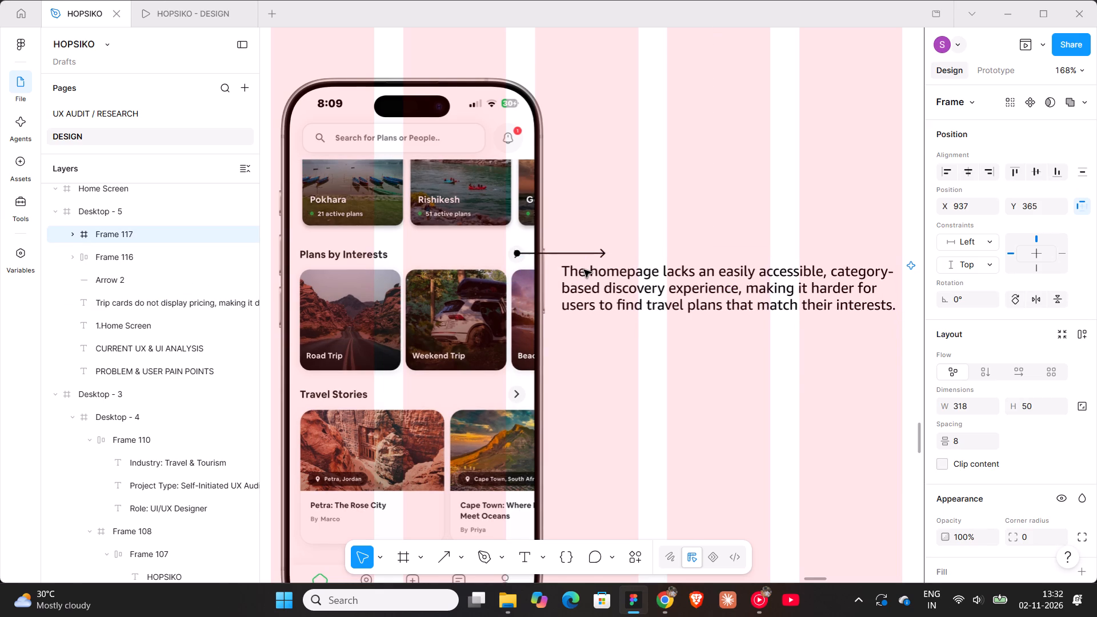
key("Down")
left_click(659, 192)
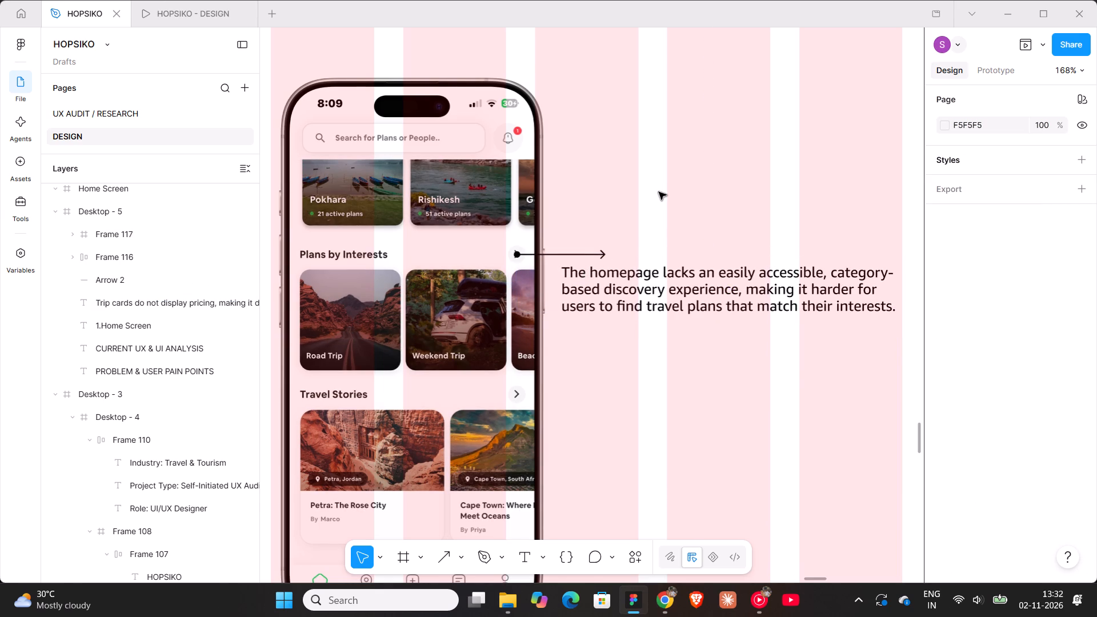
Duplicate the discovery note frame and place the copy below it, beside the lower part of the Home Screen phone.
scroll(659, 192, "down", 8, "ctrl")
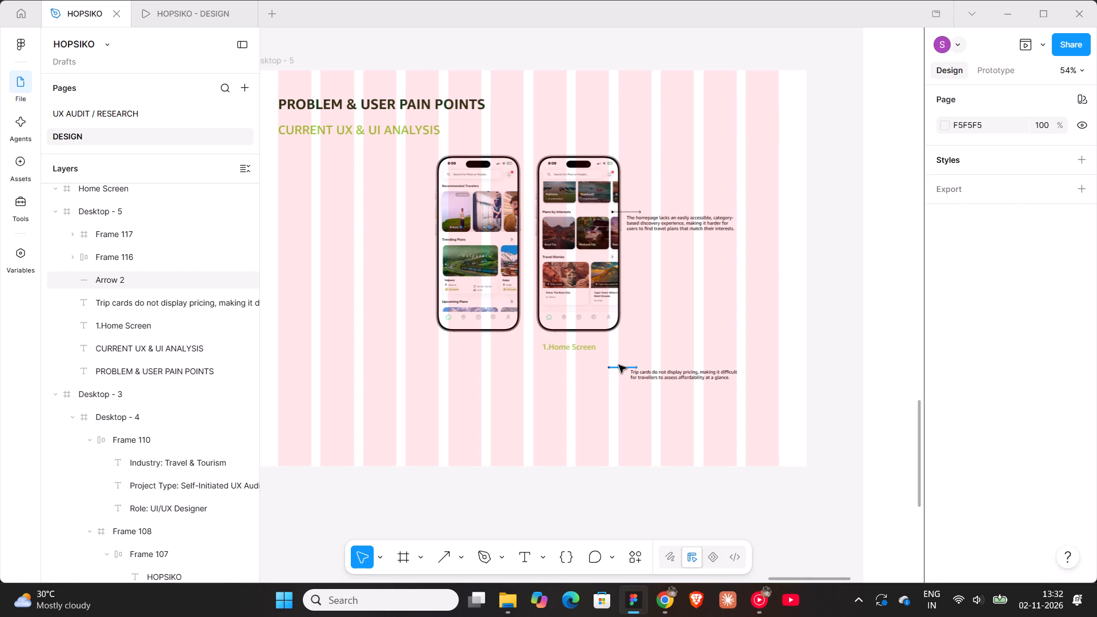
left_click(619, 365)
scroll(619, 365, "up", 10, "ctrl")
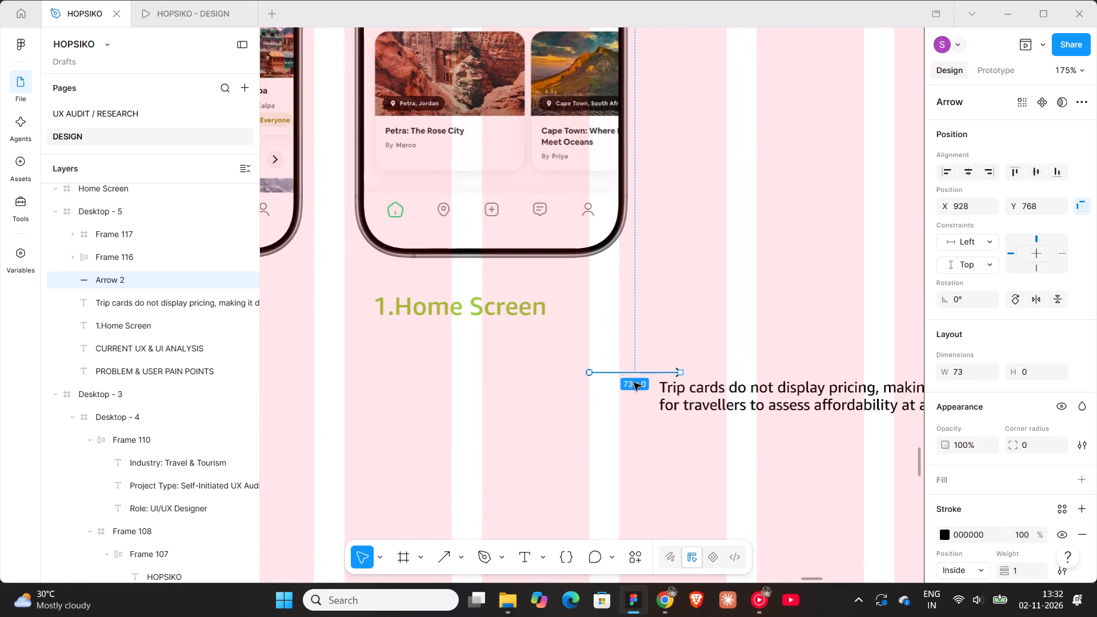
scroll(644, 392, "down", 7, "ctrl")
left_click(694, 175)
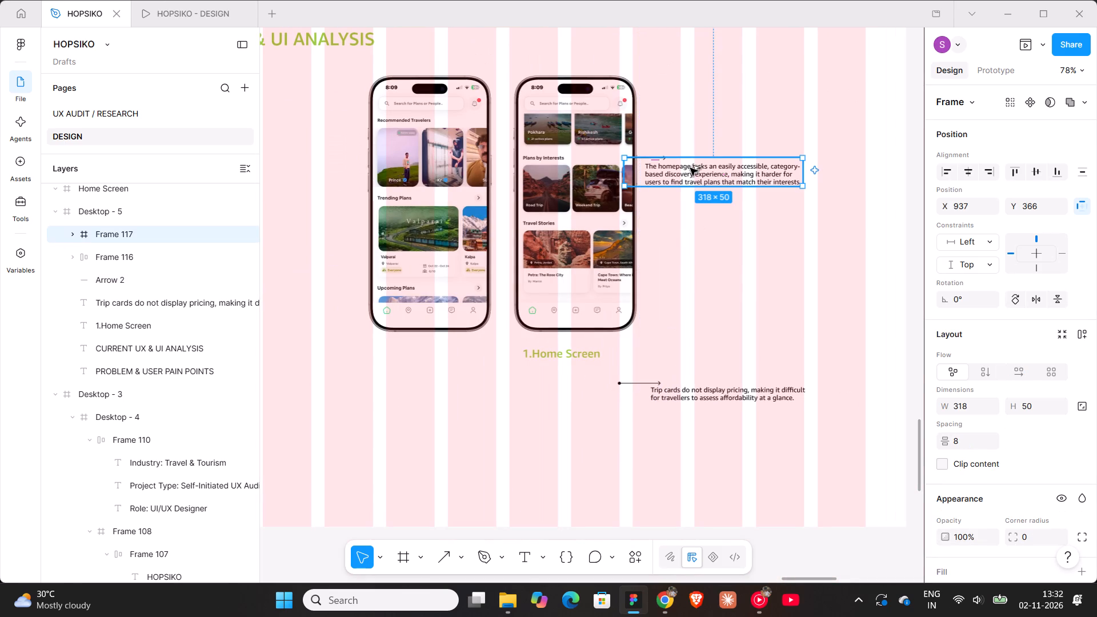
left_click_drag(690, 168, 724, 294, "alt")
Replace the duplicated note's text with a copy of the trip cards pricing note.
triple_click(699, 390)
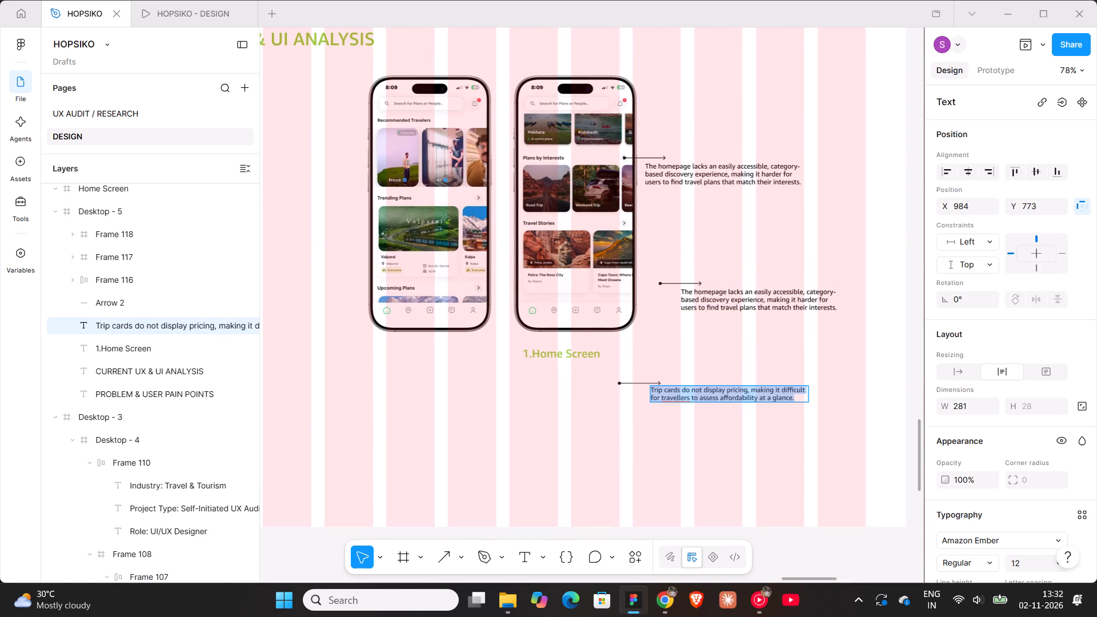
key("ctrl+c")
triple_click(725, 296)
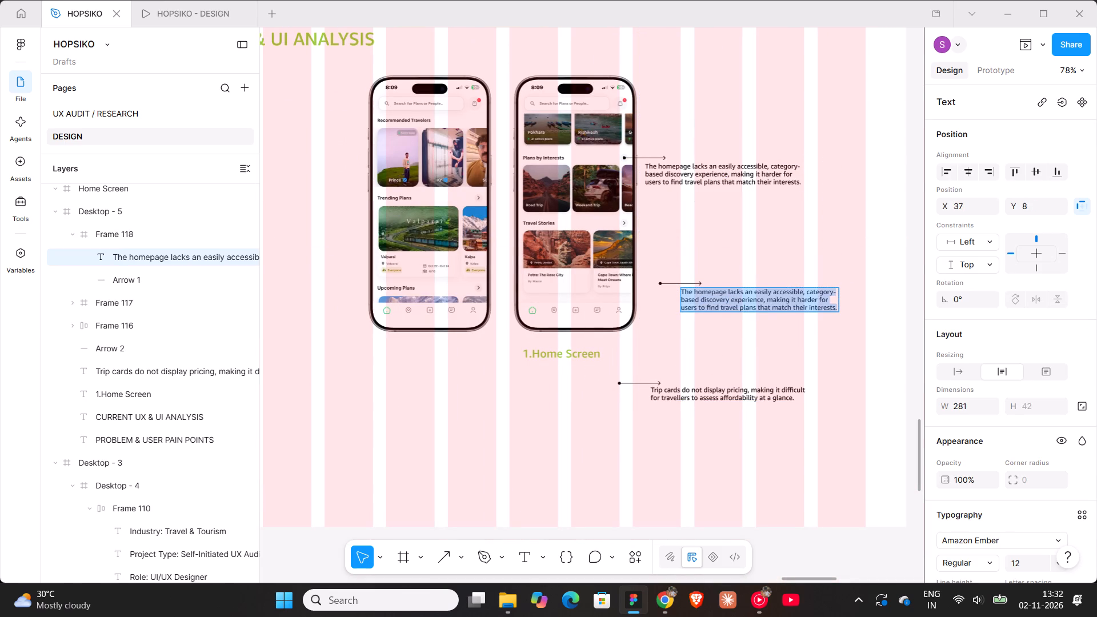
key("ctrl+v")
double_click(724, 350)
left_click(646, 383)
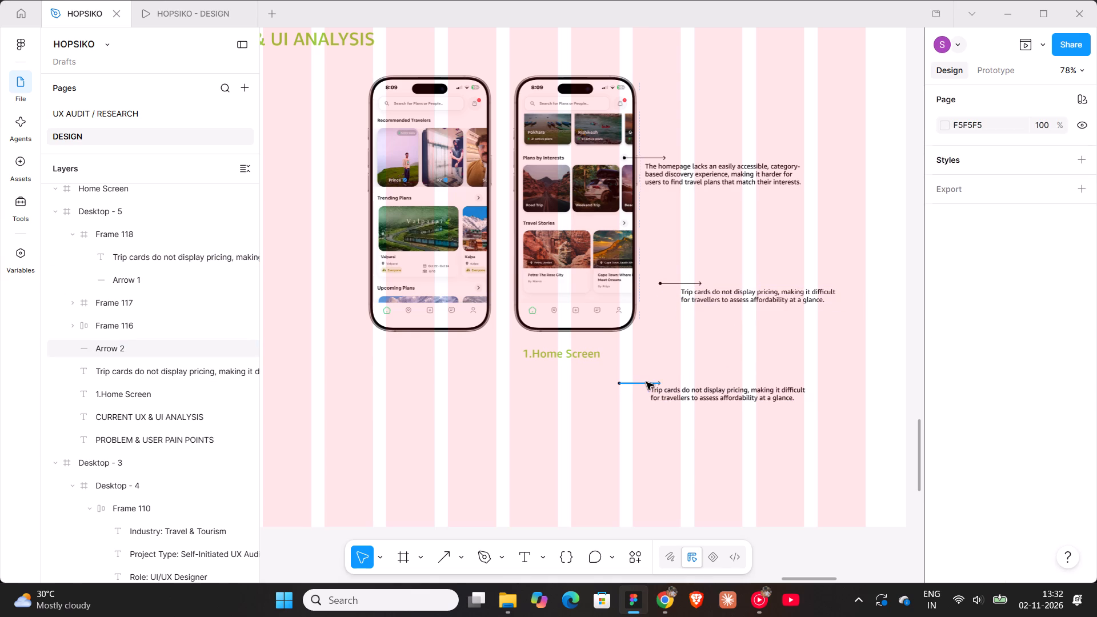
left_click(693, 421)
Align the arrow to the right edge of the pricing note frame and flip it horizontally to point left.
left_click(686, 279)
left_click(684, 294)
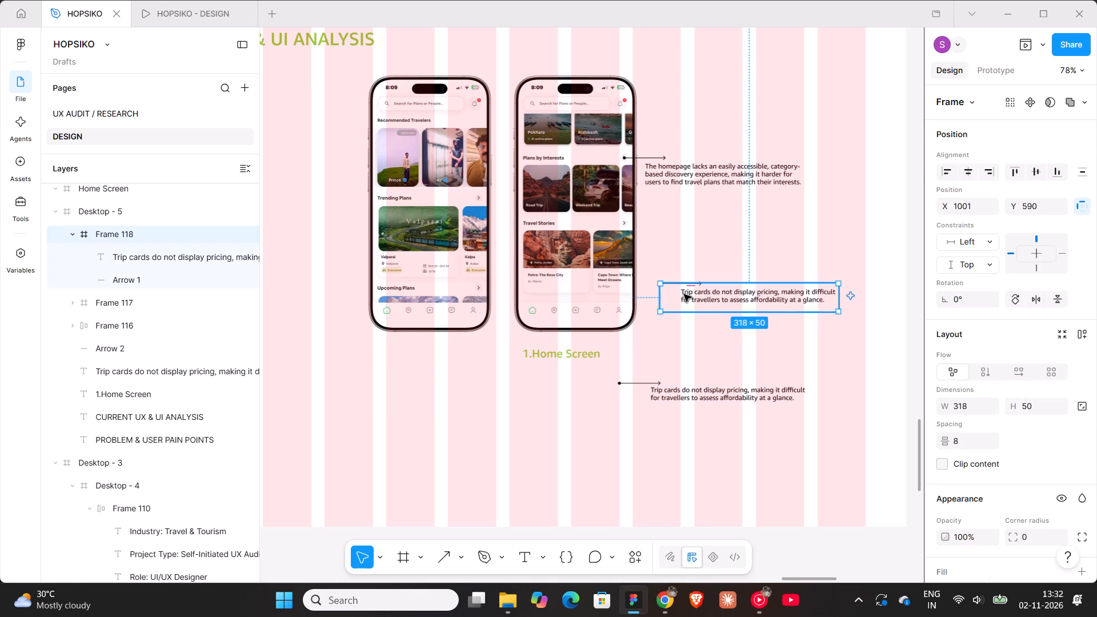
scroll(682, 287, "up", 10, "ctrl")
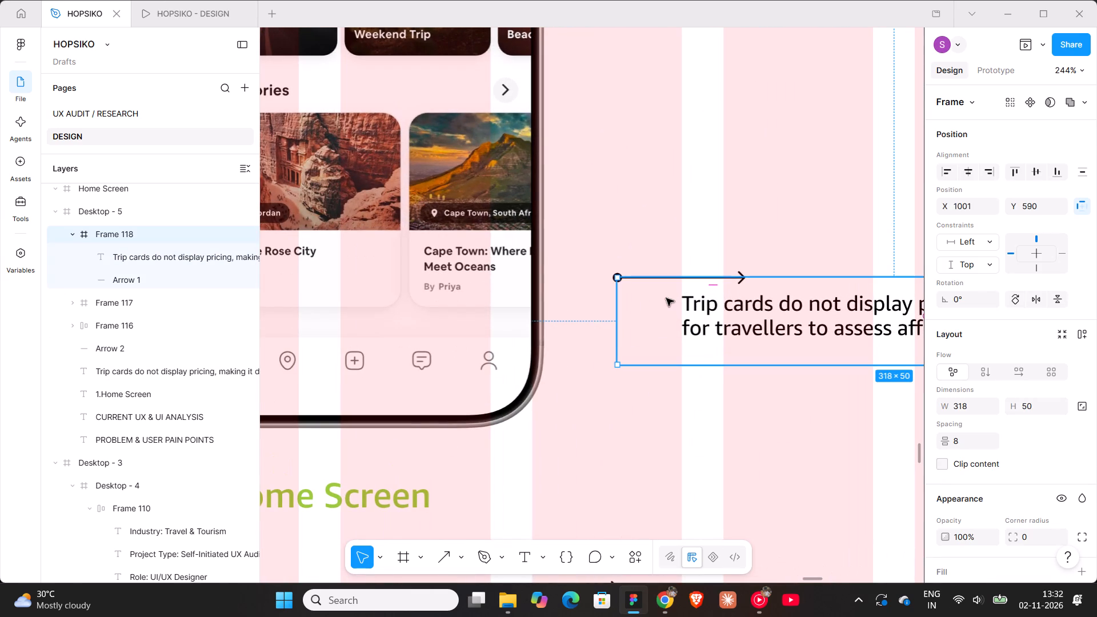
left_click(150, 275)
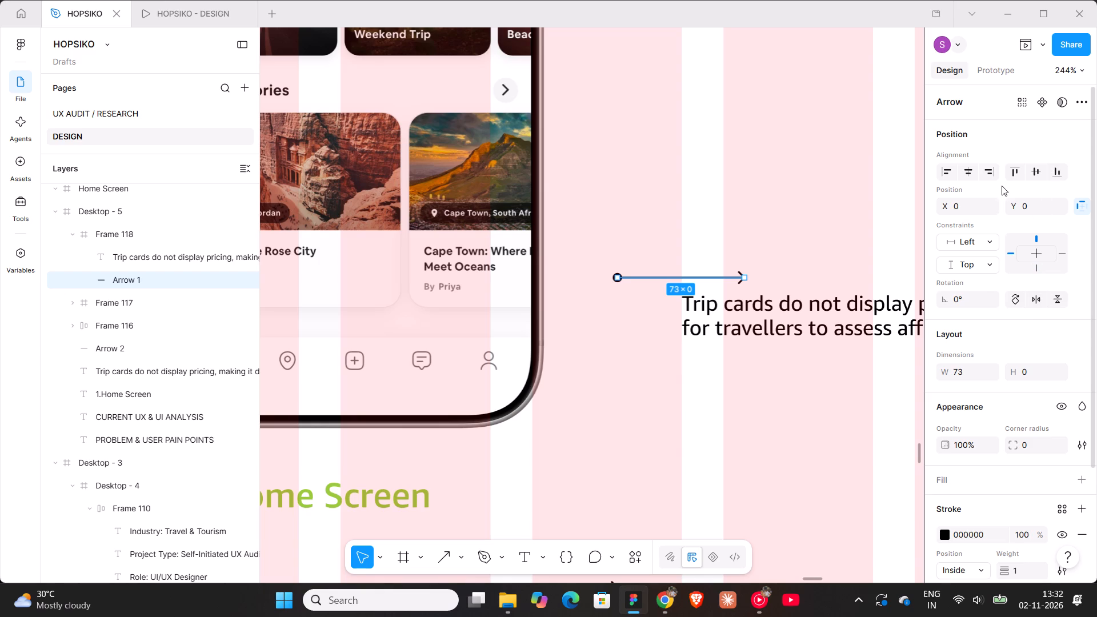
left_click(986, 175)
scroll(780, 233, "down", 6, "ctrl")
scroll(780, 234, "down", 5, "shift")
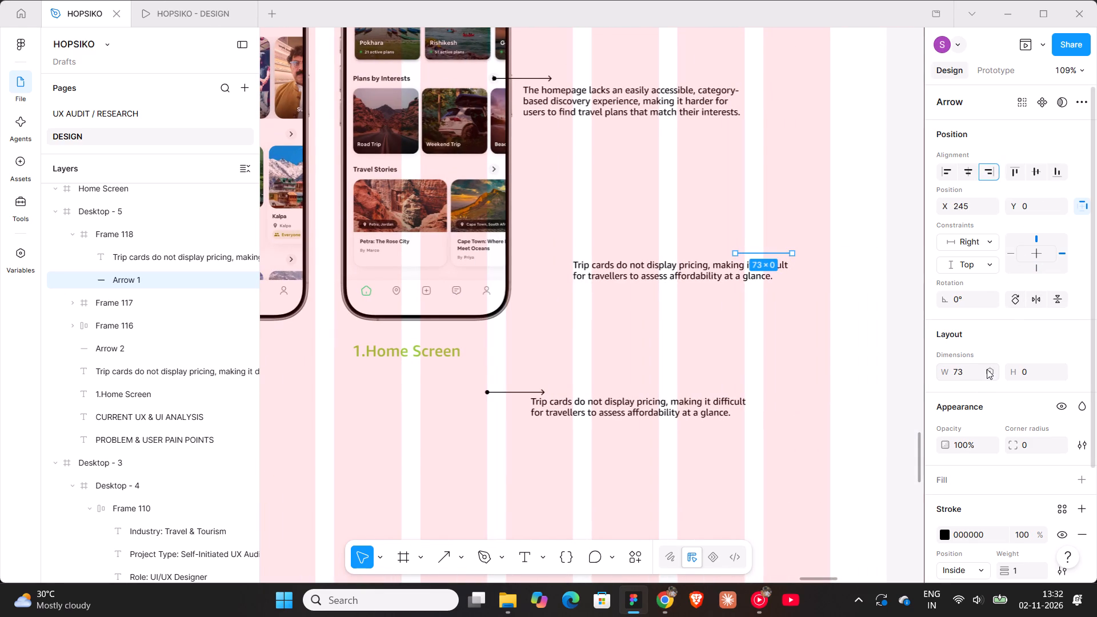
left_click(1035, 291)
left_click(880, 266)
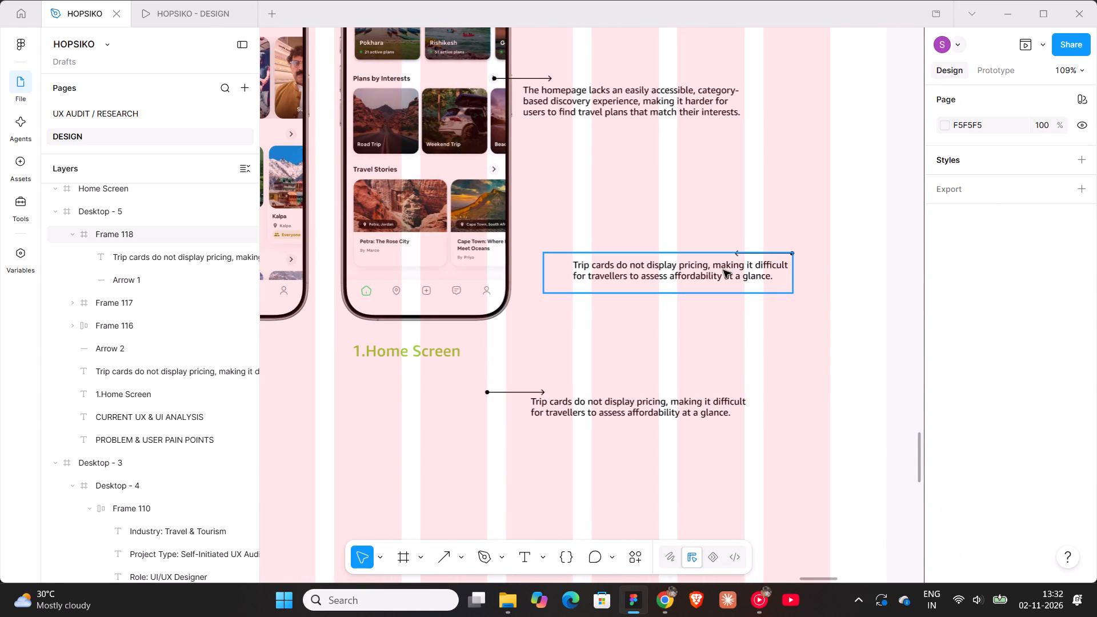
Move the pricing note frame to the left side of the Trending Plans phone, beside the Valparai card, at about X 170, Y 501.
left_click(723, 270)
scroll(723, 270, "down", 5, "ctrl")
scroll(723, 270, "up", 3, "shift")
left_click_drag(751, 269, 403, 212)
scroll(406, 213, "up", 12, "ctrl")
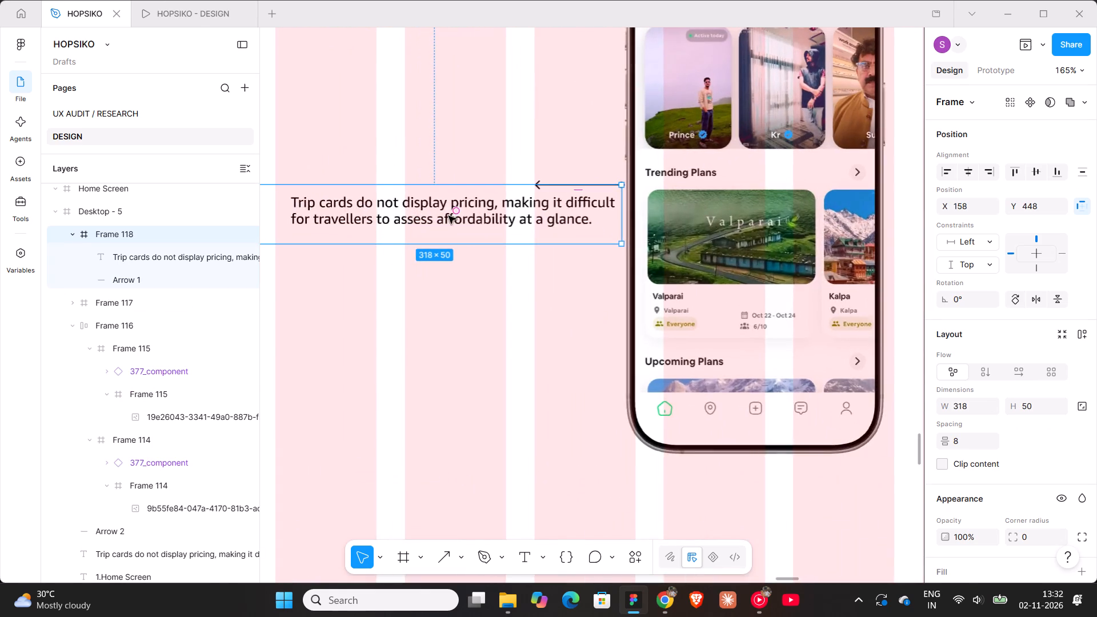
scroll(541, 207, "up", 4, "ctrl")
left_click_drag(564, 192, 592, 234)
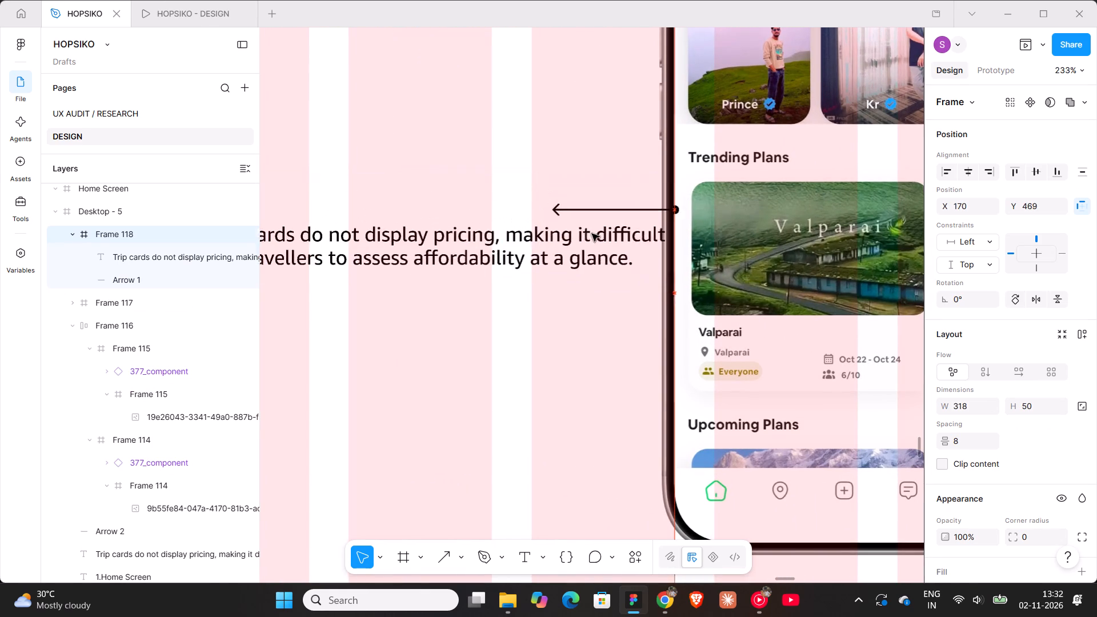
left_click_drag(592, 234, 601, 338)
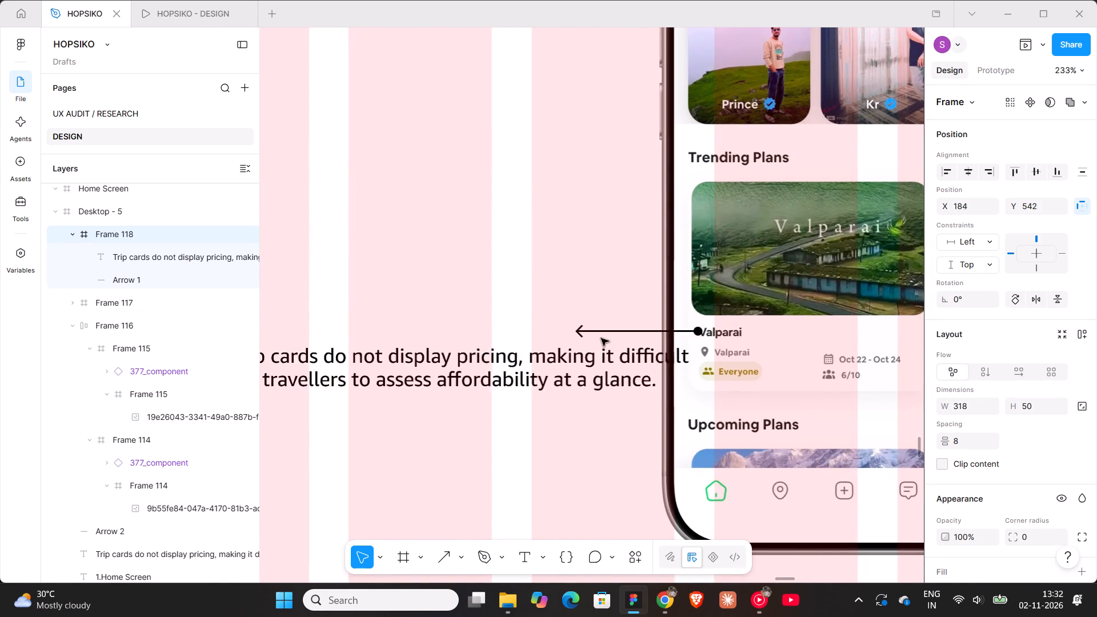
left_click_drag(601, 338, 587, 281)
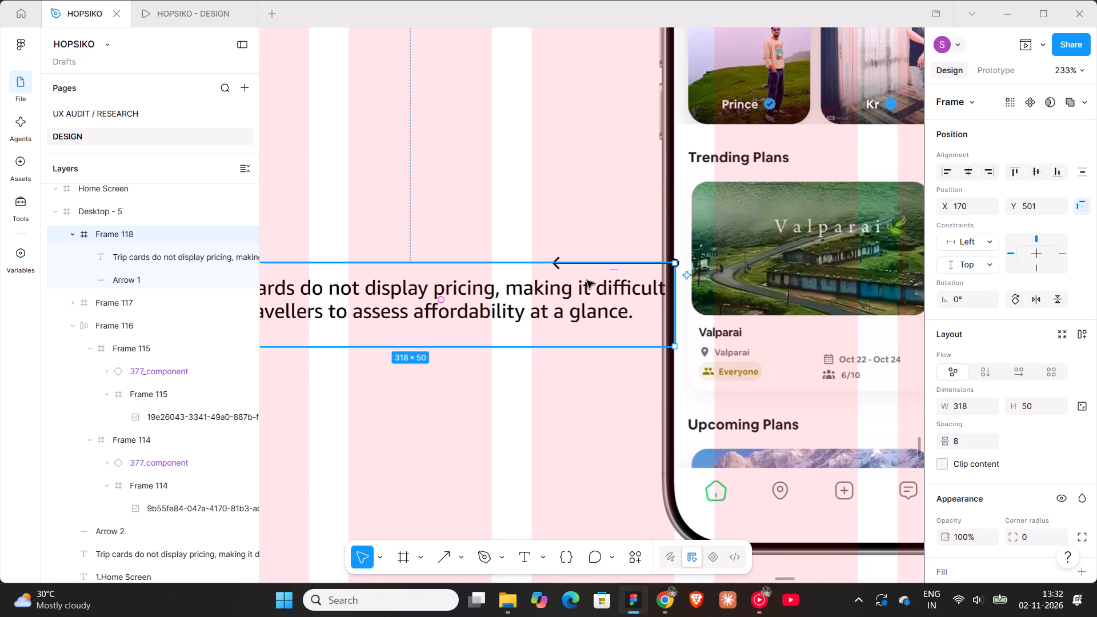
Shift the pricing note text left within its frame to X 10.
double_click(622, 305)
key("Left")
key("Left")
key("Left")
key("Left")
key("Left")
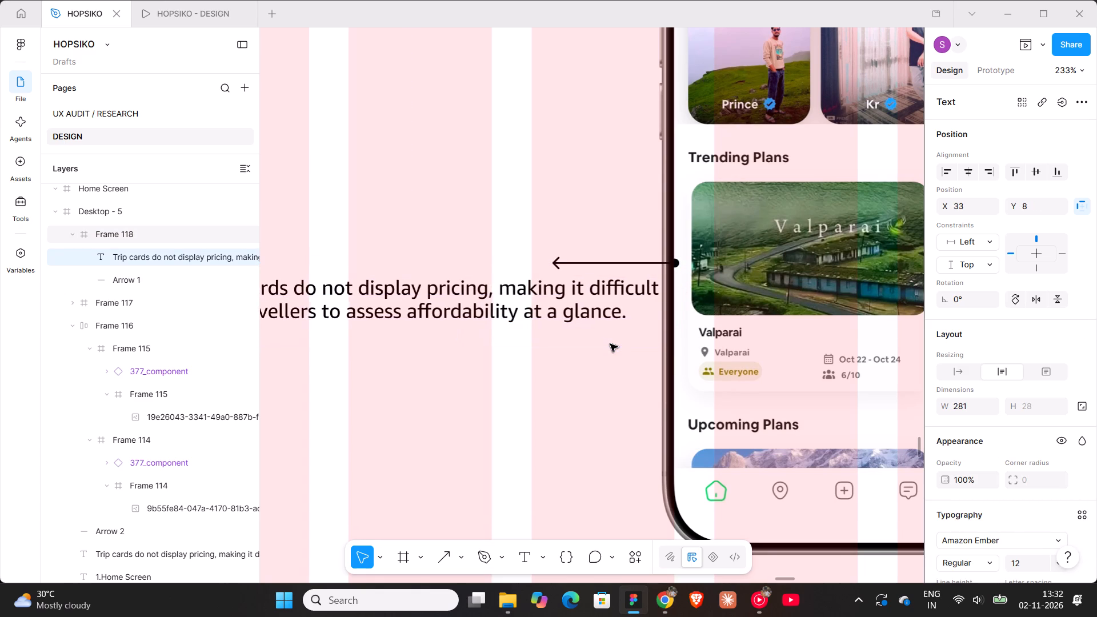
key("Left")
key("Left")
key("Left")
key("Left")
key("Left")
key("Left")
key("Left")
key("Left")
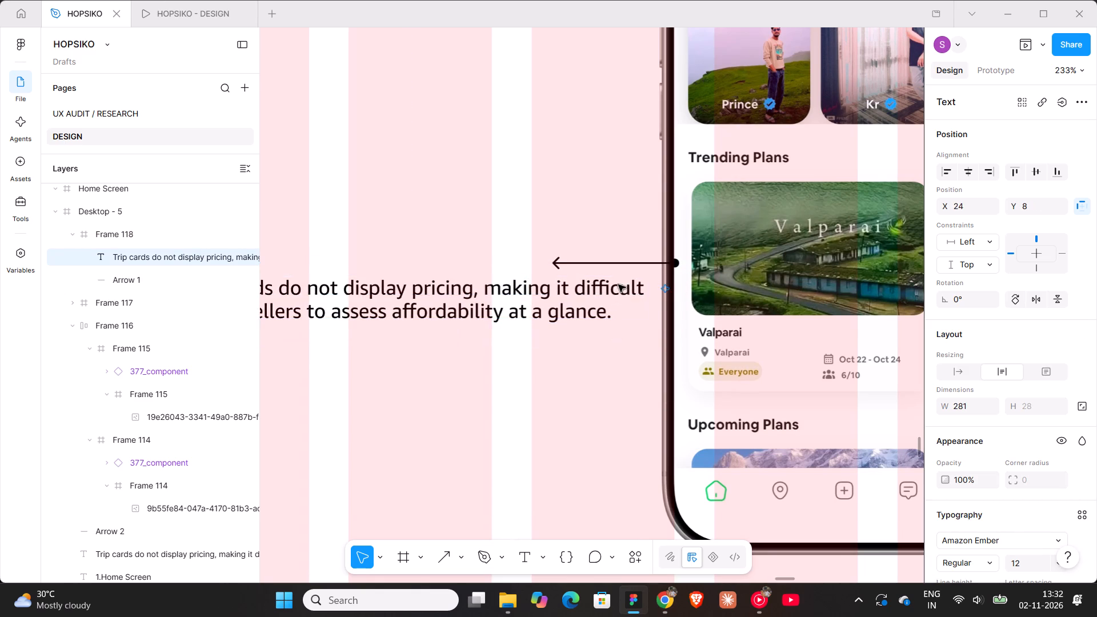
key("Left")
key("Left")
key("Left")
key("Left")
key("Left")
key("Left")
key("Left")
key("Left")
key("Left")
key("Left")
key("Left")
key("Left")
key("Left")
key("Left")
left_click(613, 216)
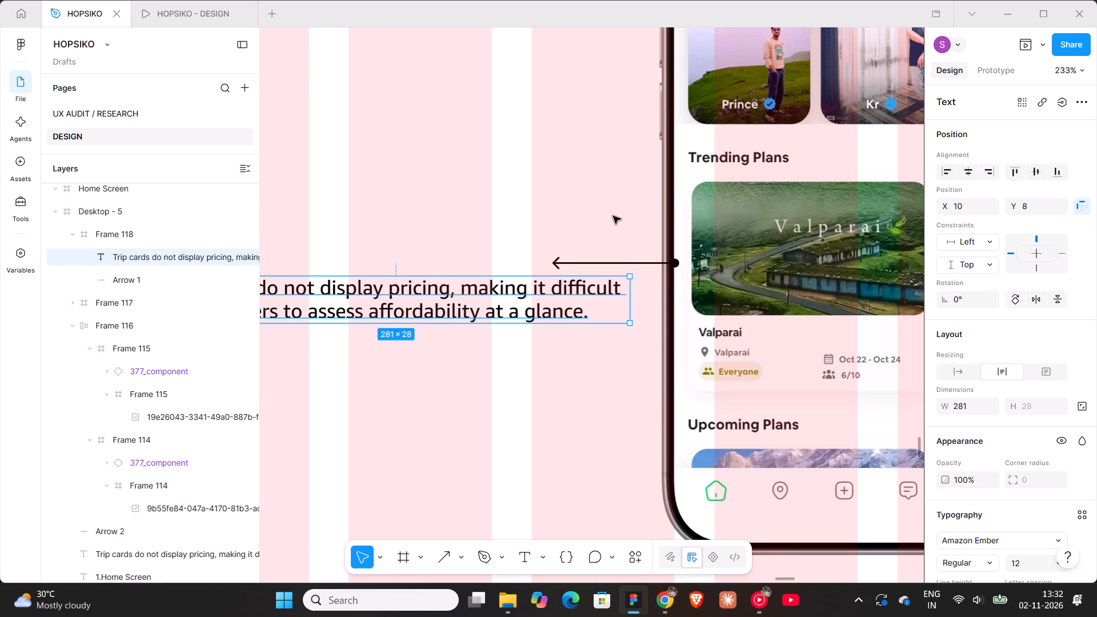
Move the pricing note frame down and slightly right, beside the Valparai trip card's title, at about X 200.
left_click(539, 290)
left_click_drag(550, 283, 572, 288)
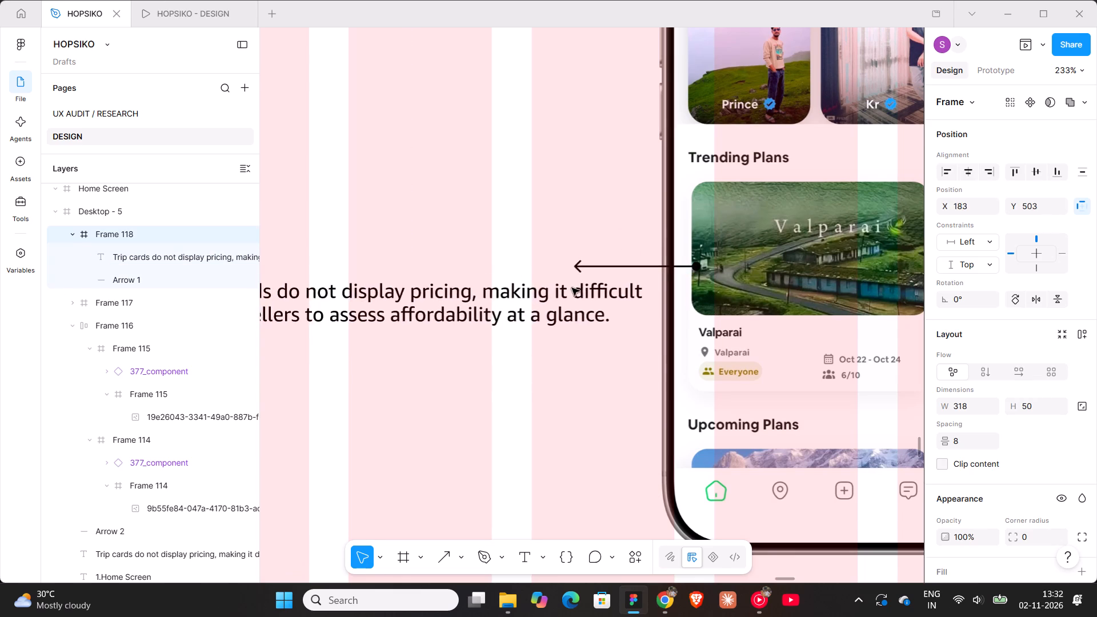
left_click_drag(572, 288, 594, 356)
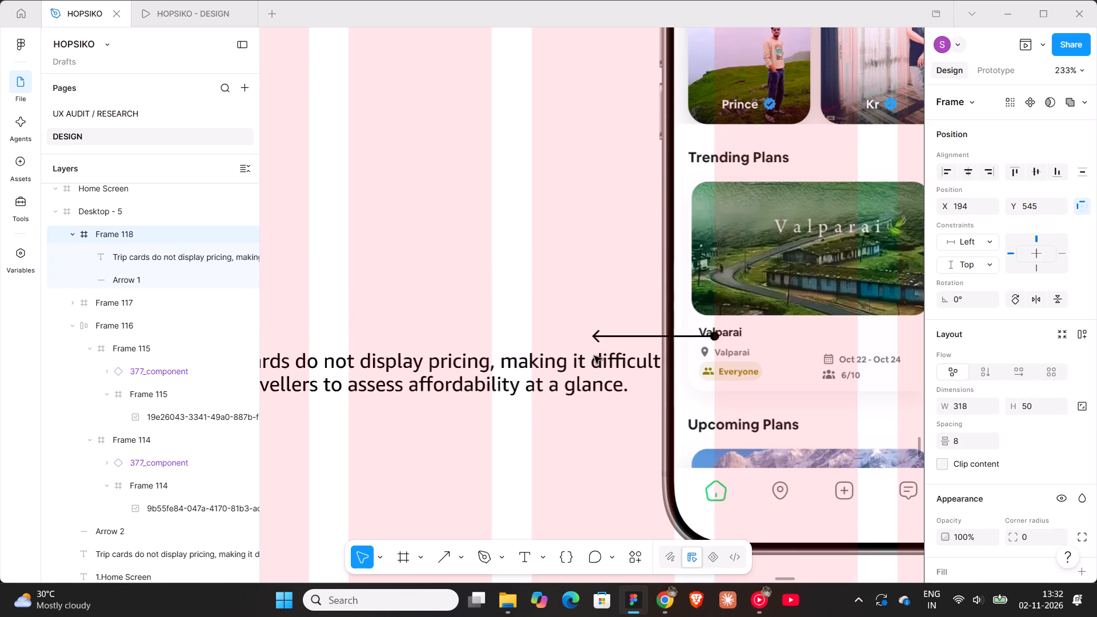
left_click_drag(594, 356, 600, 363)
left_click(515, 266)
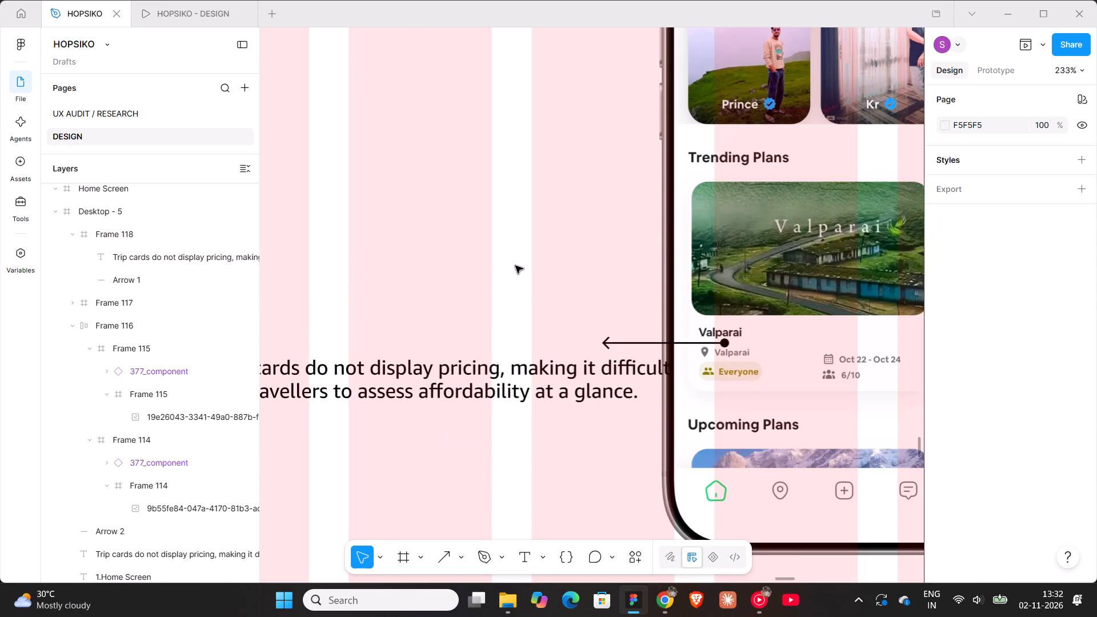
Shift the pricing note's text left within its frame to X -2 so it clears the phone.
scroll(532, 299, "down", 8, "ctrl")
double_click(522, 332)
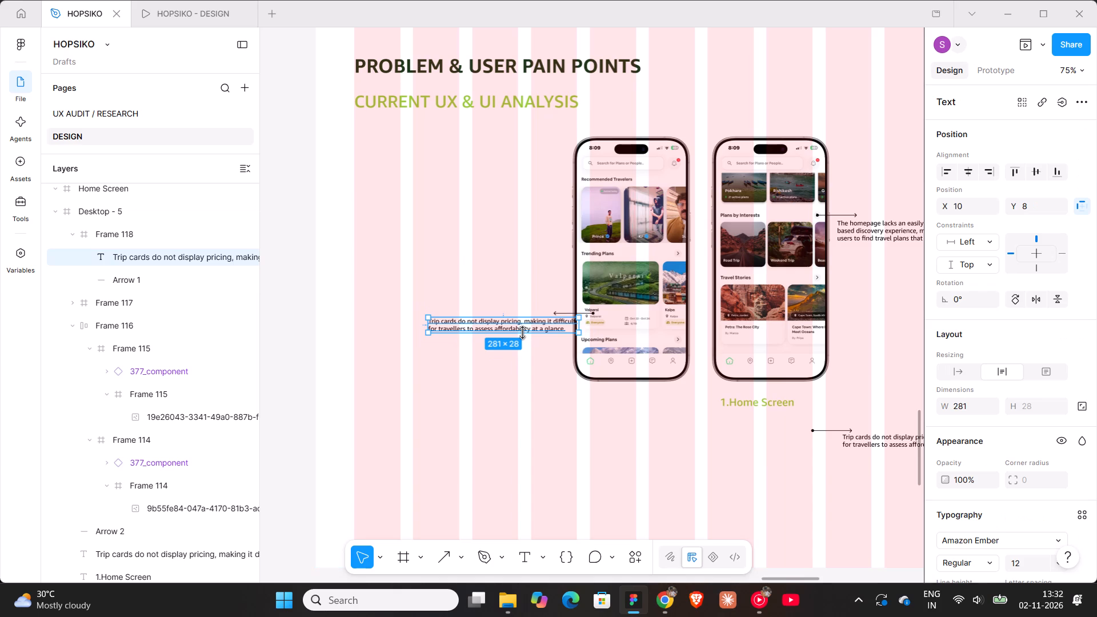
key("shift+Left")
key("shift+Left")
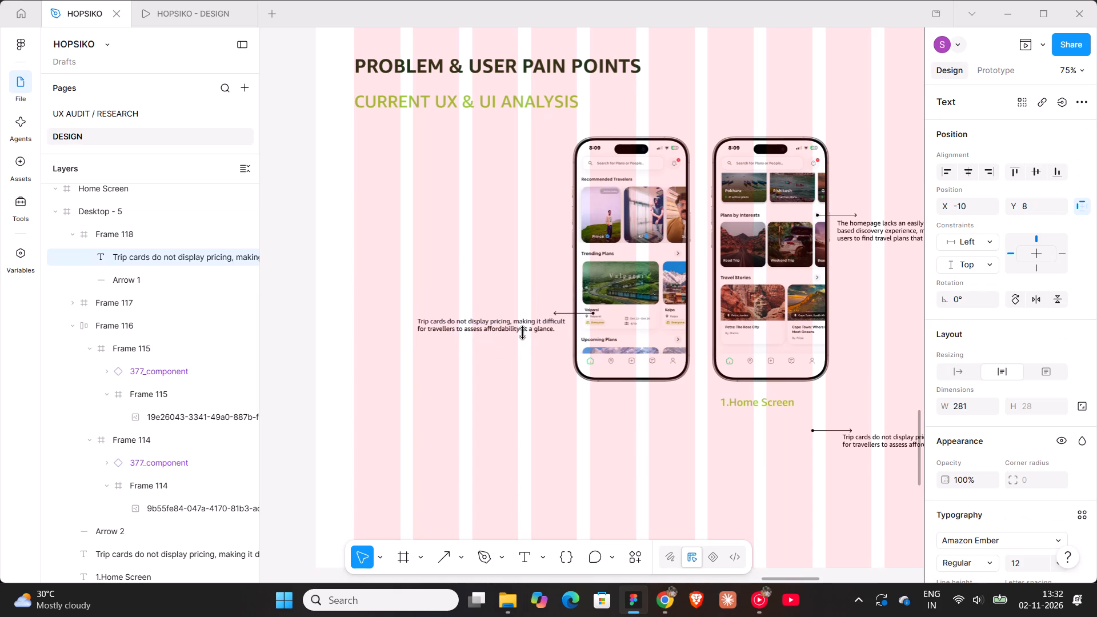
key("shift+Right")
key("Right")
key("Left")
key("Left")
key("Left")
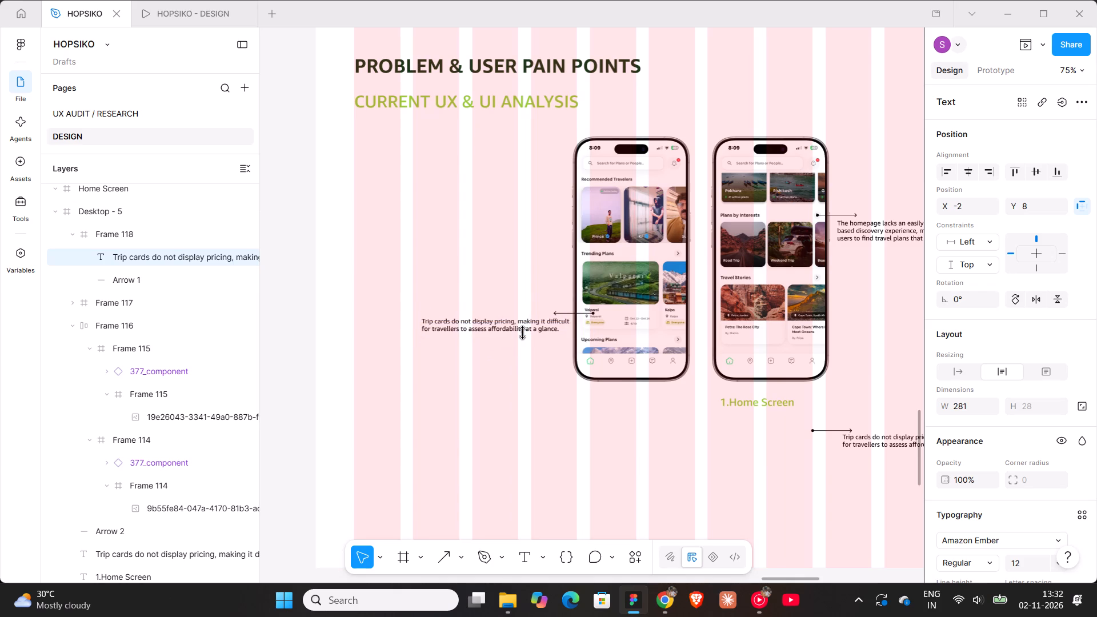
left_click(510, 270)
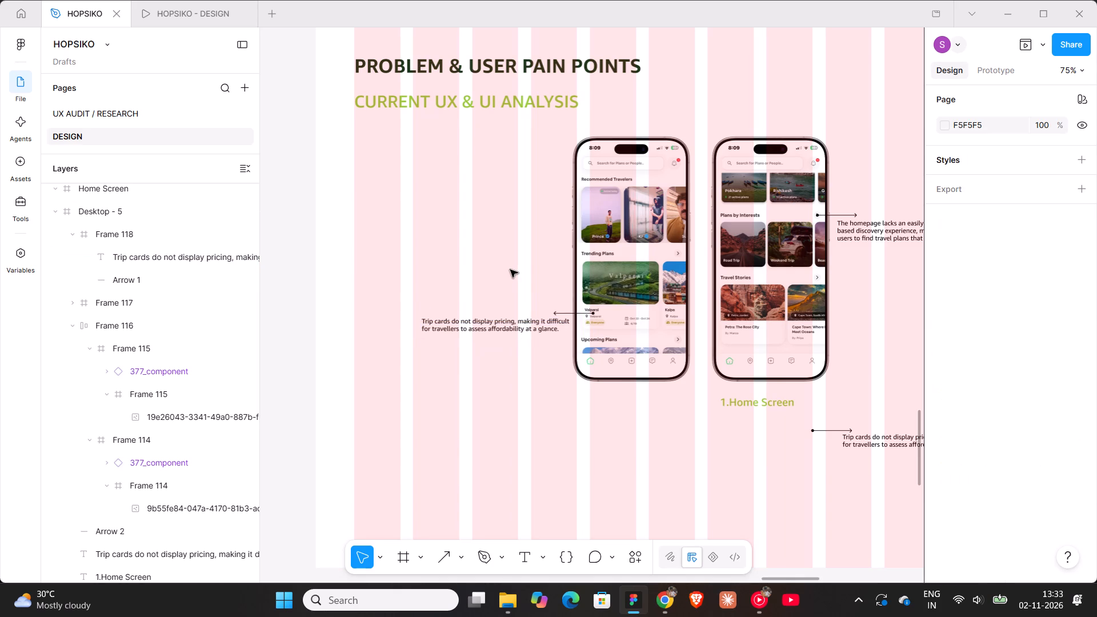
scroll(501, 278, "down", 4, "ctrl")
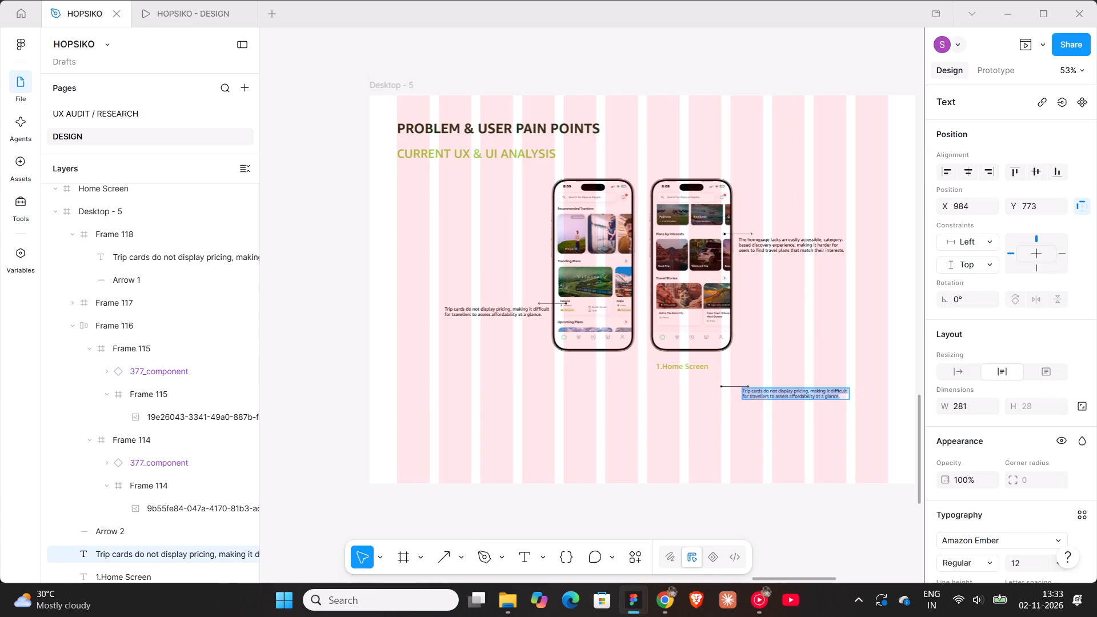
key("ctrl+v")
double_click(731, 437)
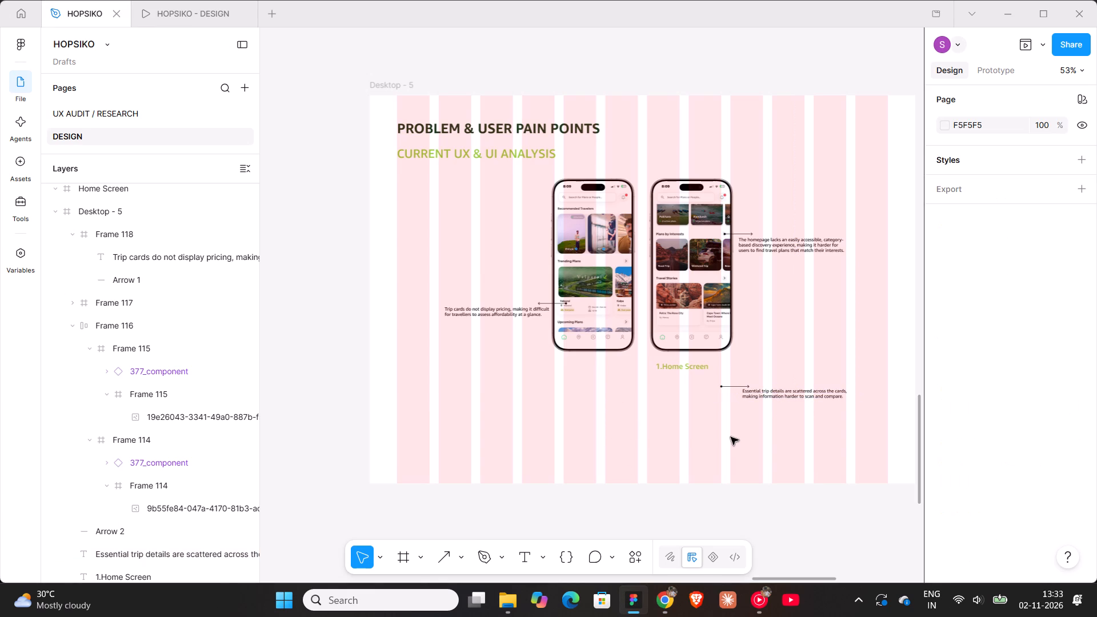
Move the '1.Home Screen' label beneath the two phones, centred horizontally on the slide at X 651, Y 687.
left_click(666, 367)
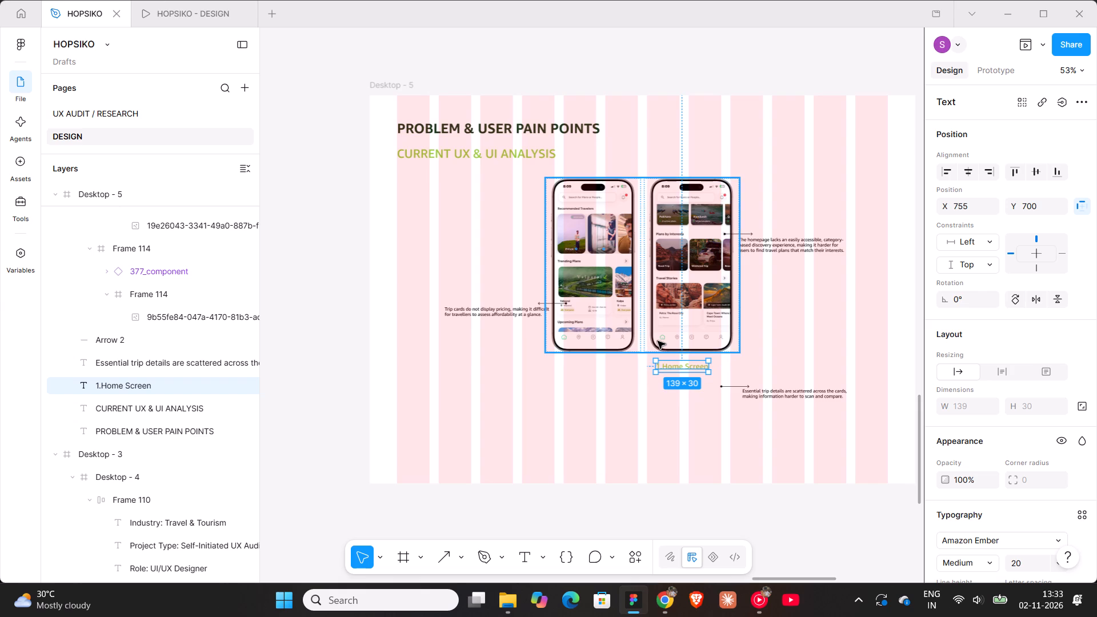
left_click_drag(666, 365, 642, 366)
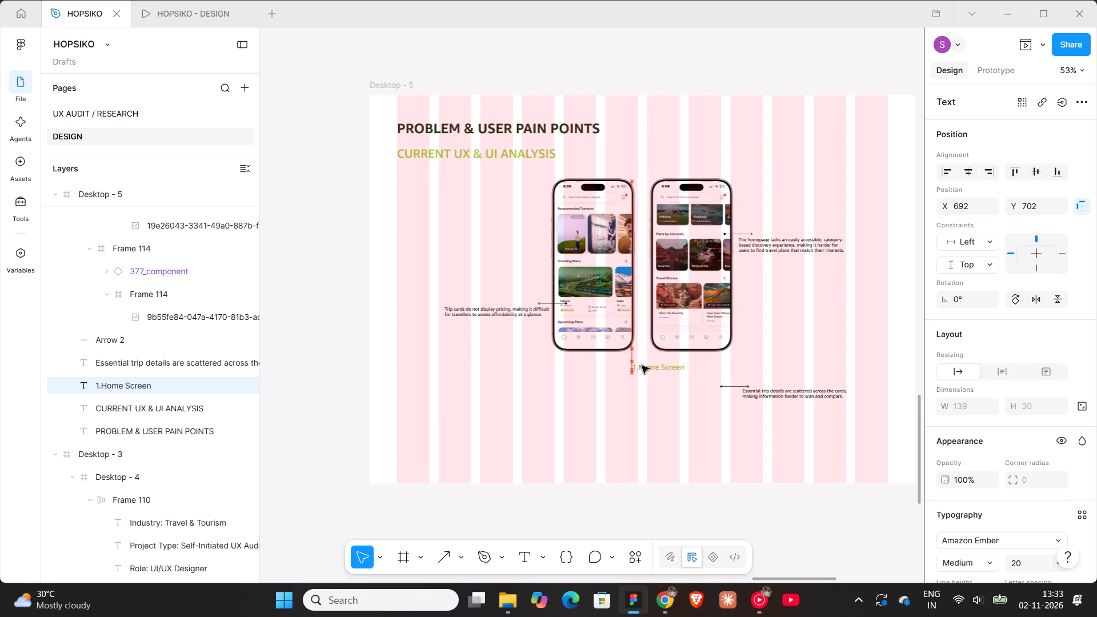
left_click_drag(642, 366, 628, 360)
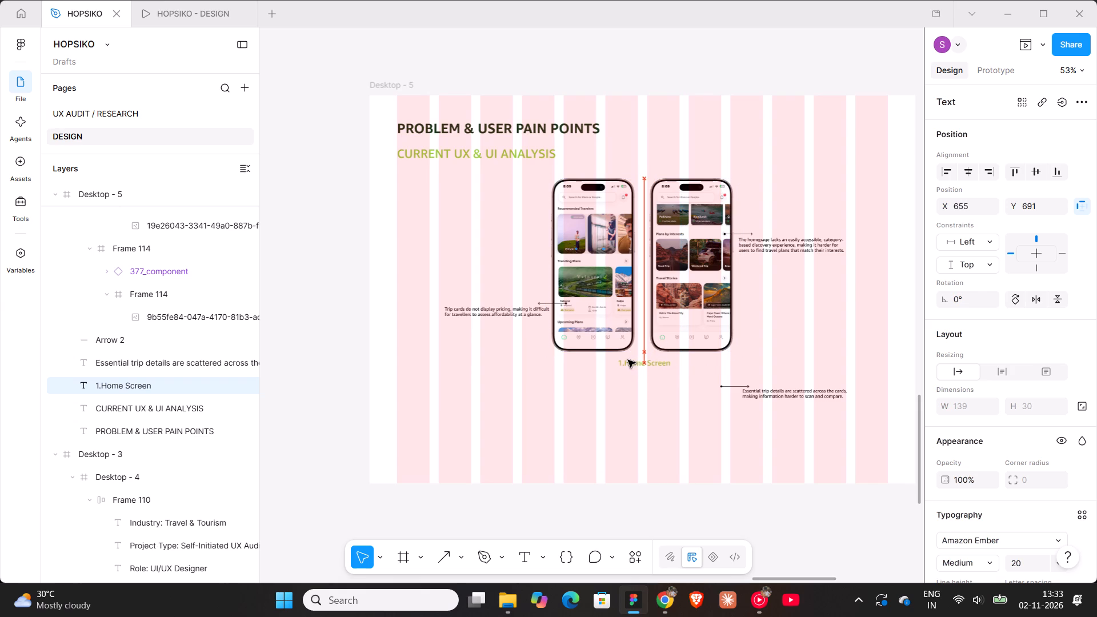
left_click_drag(628, 360, 627, 362)
left_click_drag(627, 362, 627, 359)
left_click(963, 173)
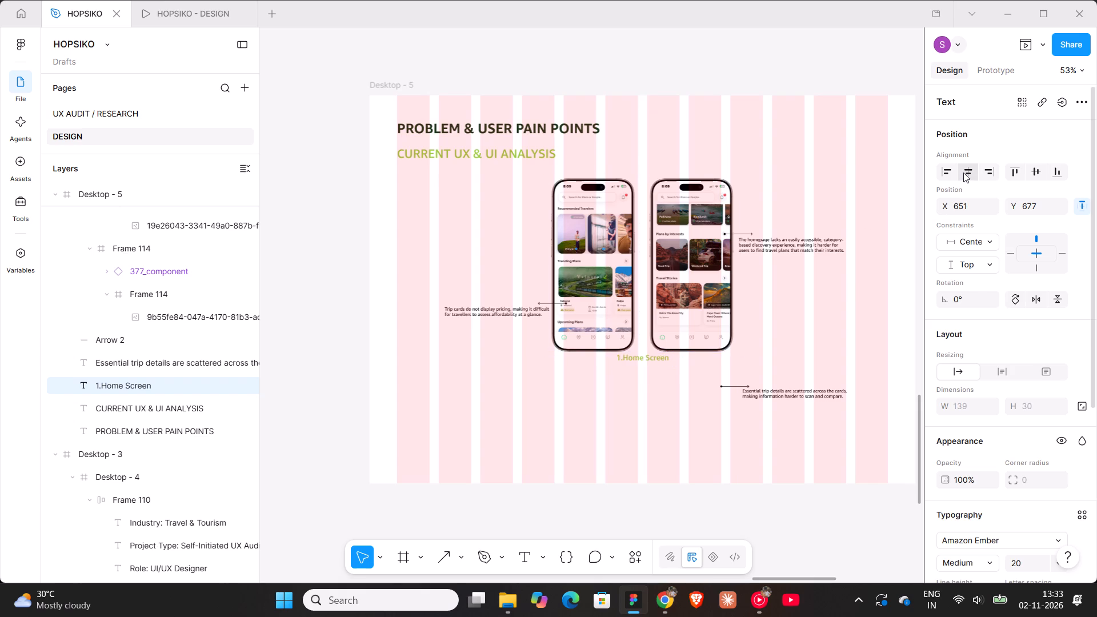
scroll(636, 374, "up", 13, "ctrl")
key("shift+Down")
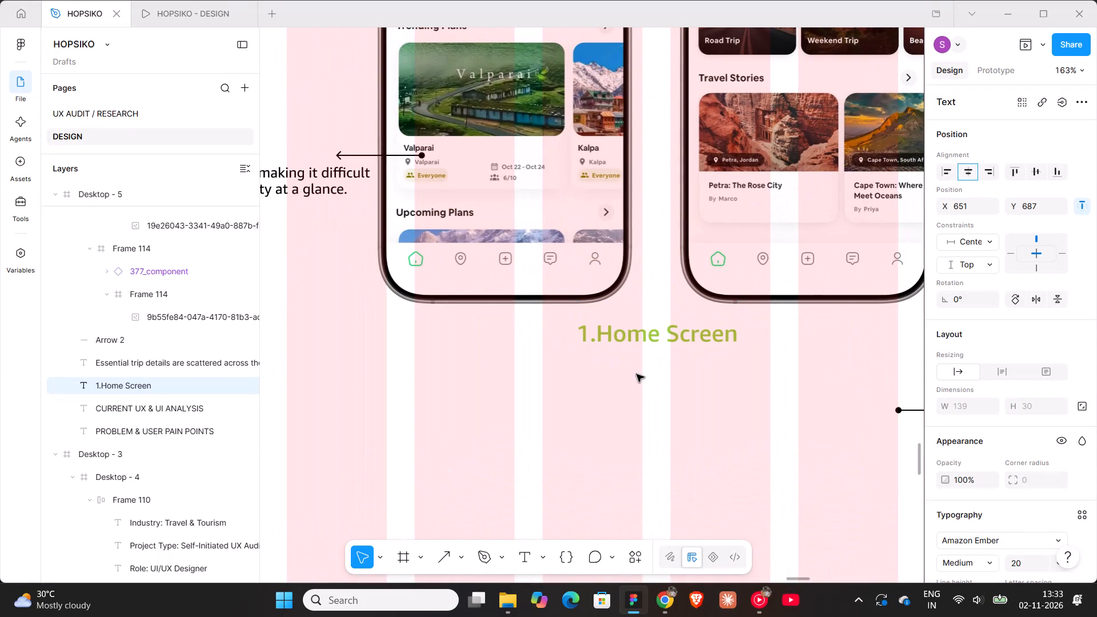
scroll(636, 374, "down", 8, "ctrl")
left_click(578, 428)
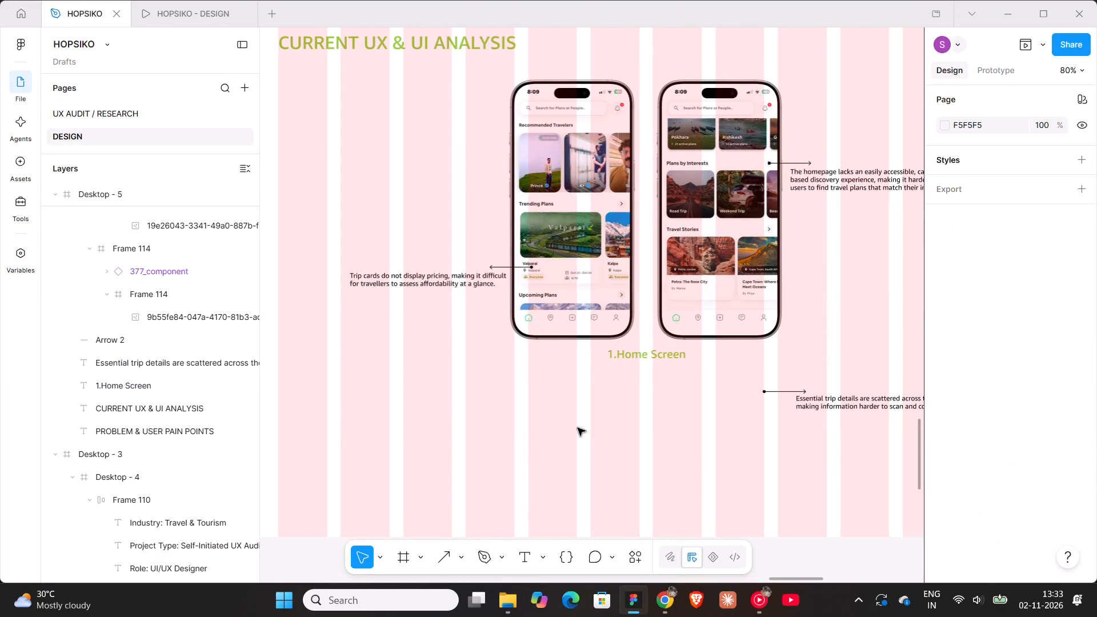
Frame the lower 'Essential trip details' note together with its arrow.
left_click(809, 400)
left_click(802, 444)
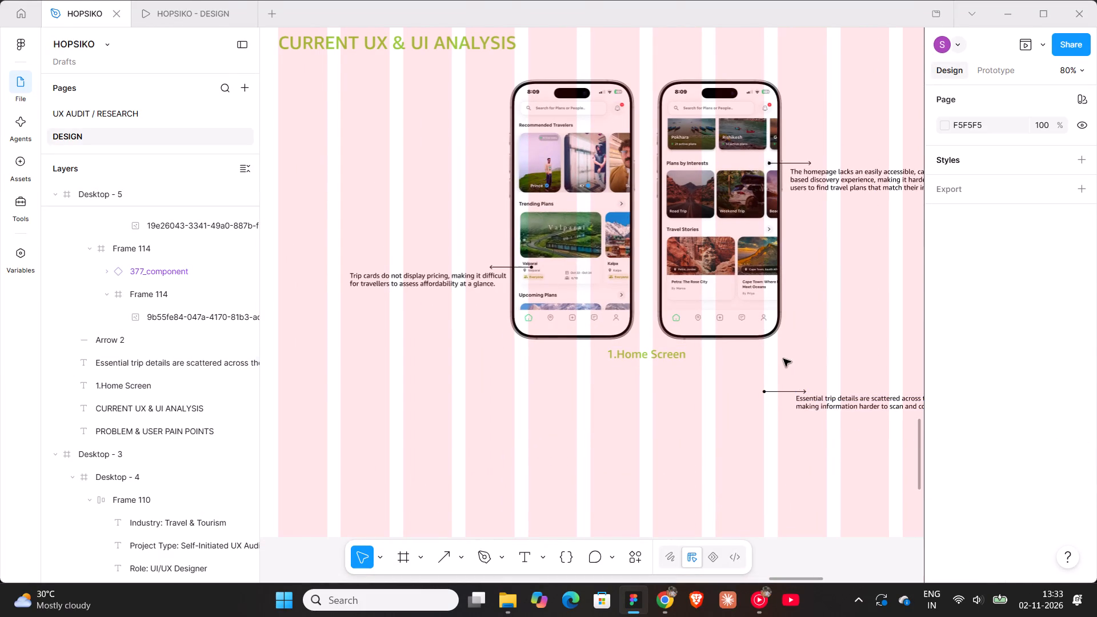
left_click(783, 359)
left_click_drag(783, 367, 859, 435)
right_click(815, 391)
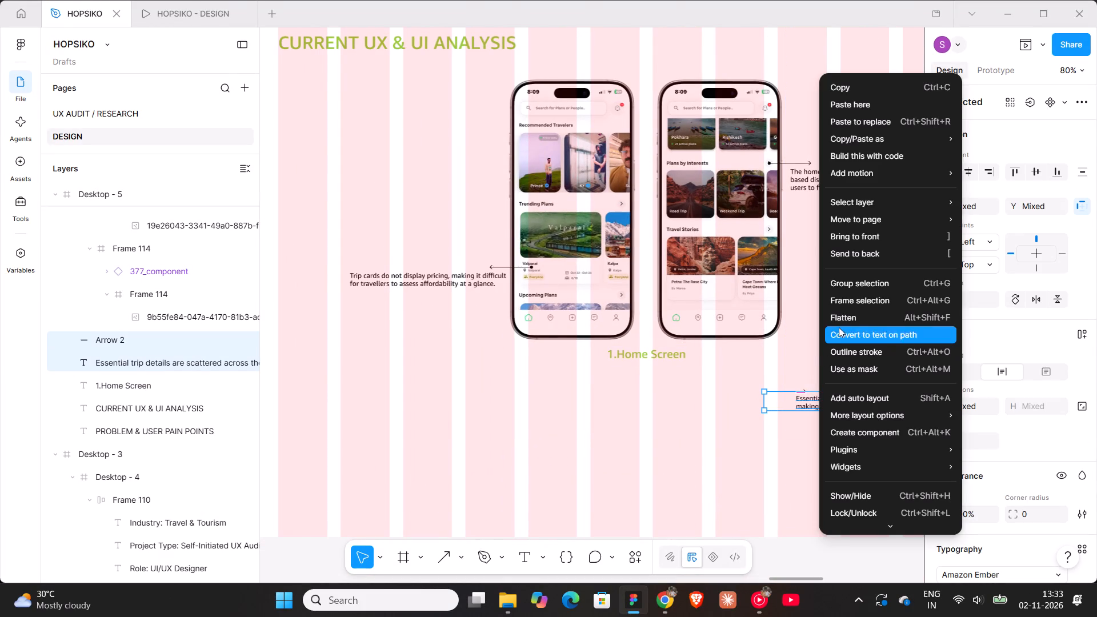
left_click(854, 298)
scroll(778, 347, "down", 3, "shift")
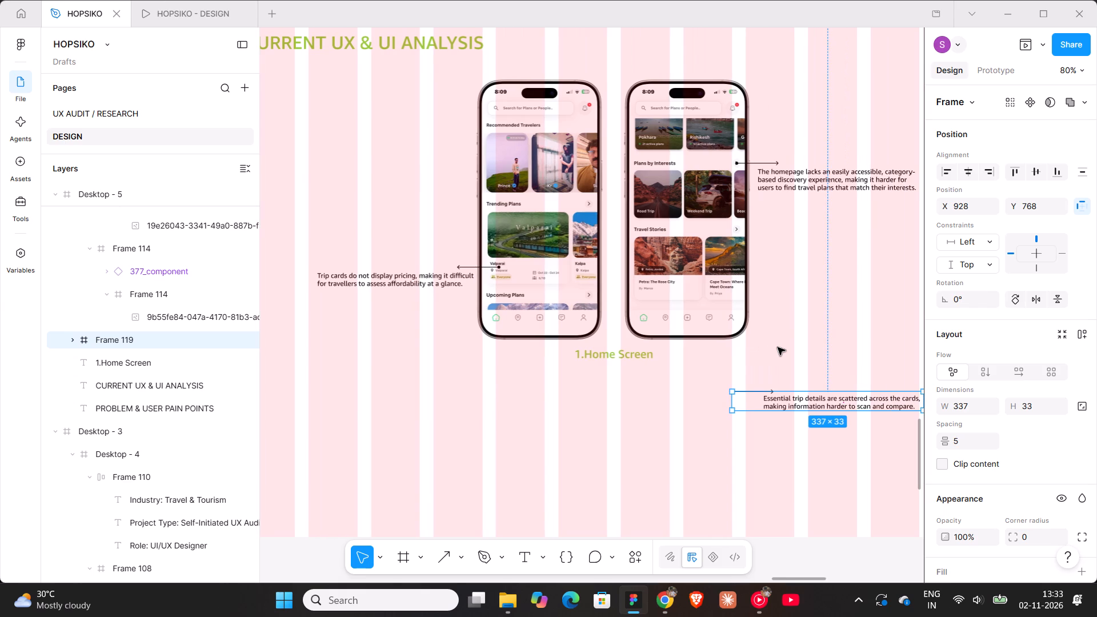
Duplicate the pricing note frame above itself, near the Trending Plans heading, and replace the copy's text with the 'Essential trip details' sentence.
triple_click(801, 398)
left_click(801, 398)
key("ctrl+c")
left_click_drag(462, 421, 433, 411)
left_click(405, 285)
left_click_drag(409, 283, 409, 218, "alt")
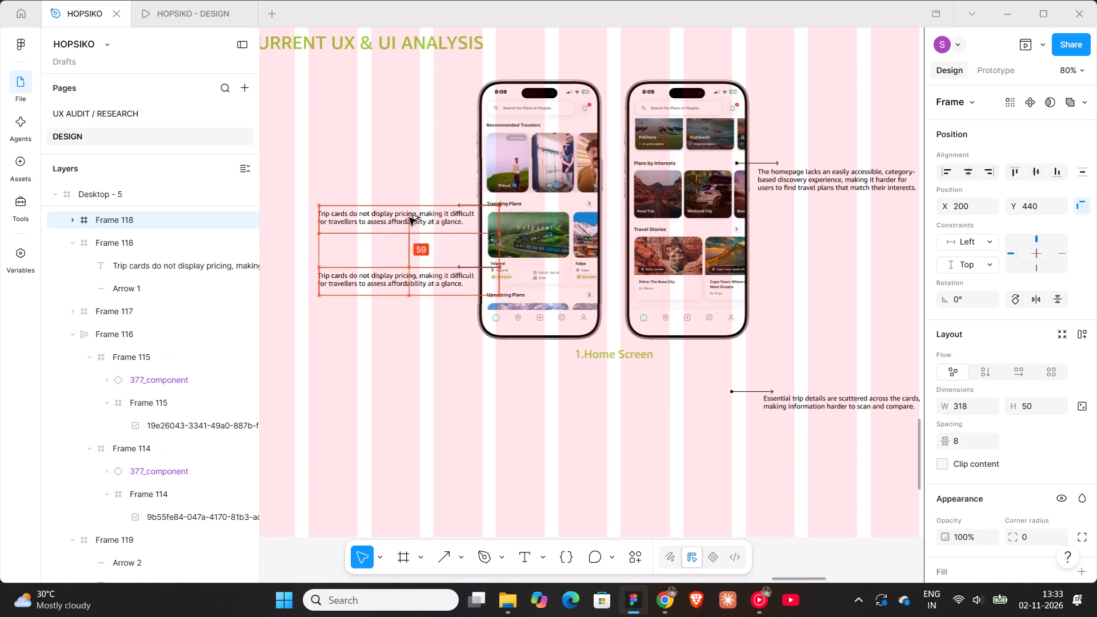
left_click_drag(409, 218, 410, 213, "alt")
triple_click(410, 213)
left_click(410, 213)
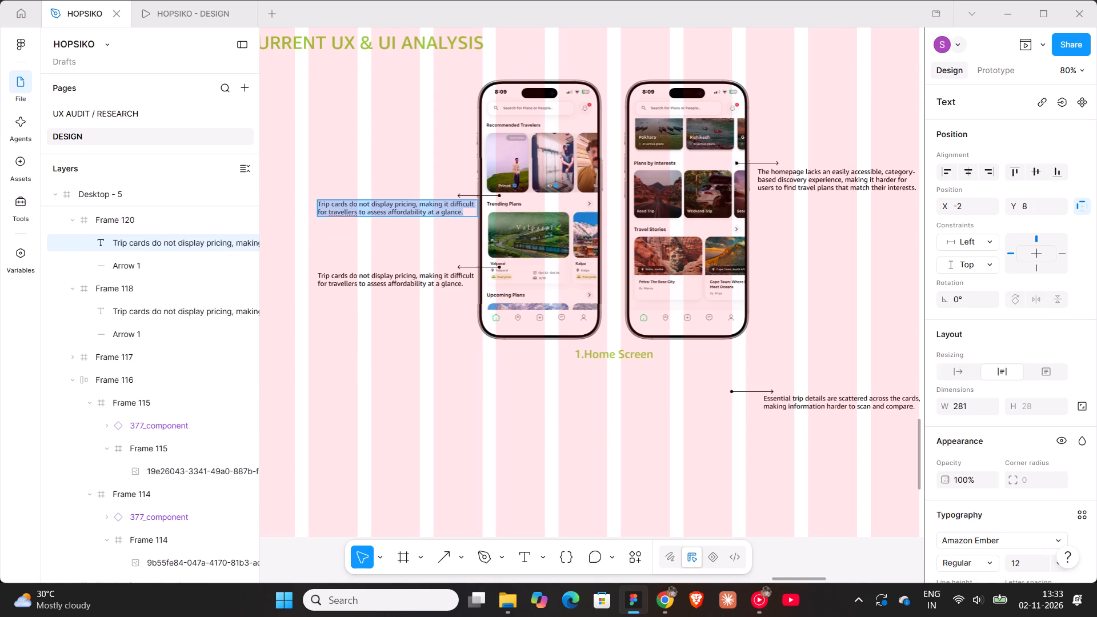
key("ctrl+v")
double_click(501, 393)
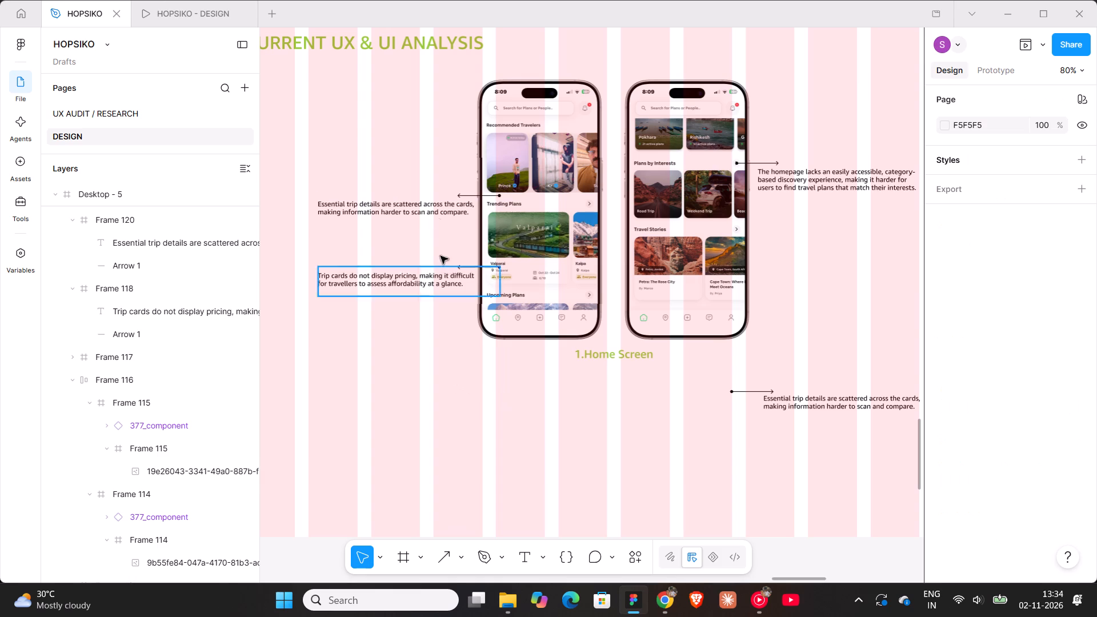
Align the horizontal centres of the 'Essential trip details' and pricing note frames beside the Trending Plans phone.
left_click(432, 206)
left_click(440, 283, "shift")
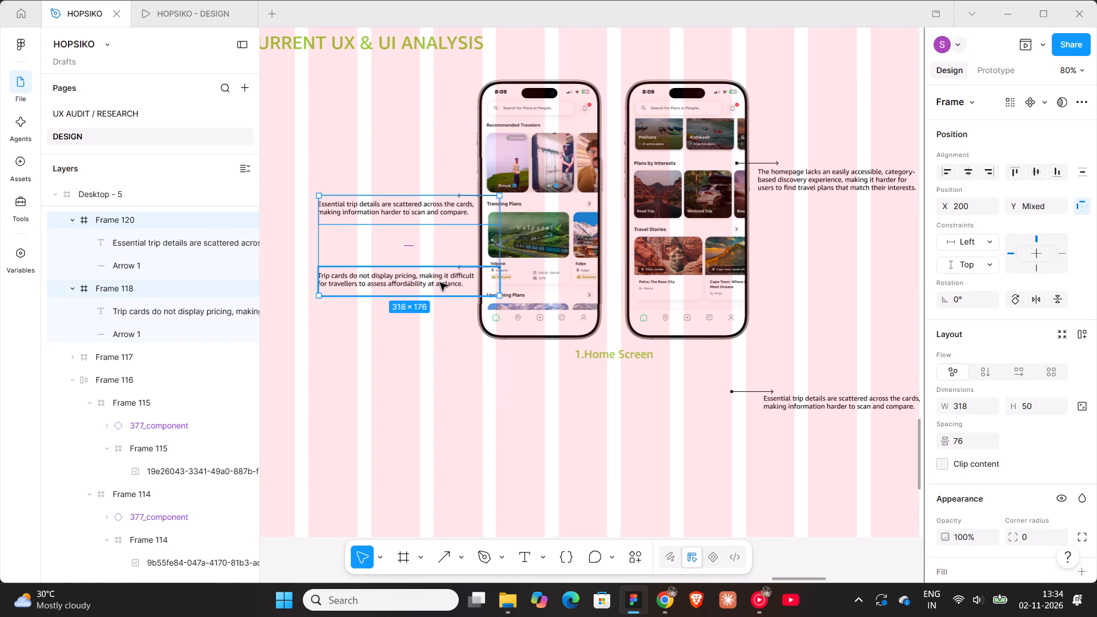
left_click(962, 171)
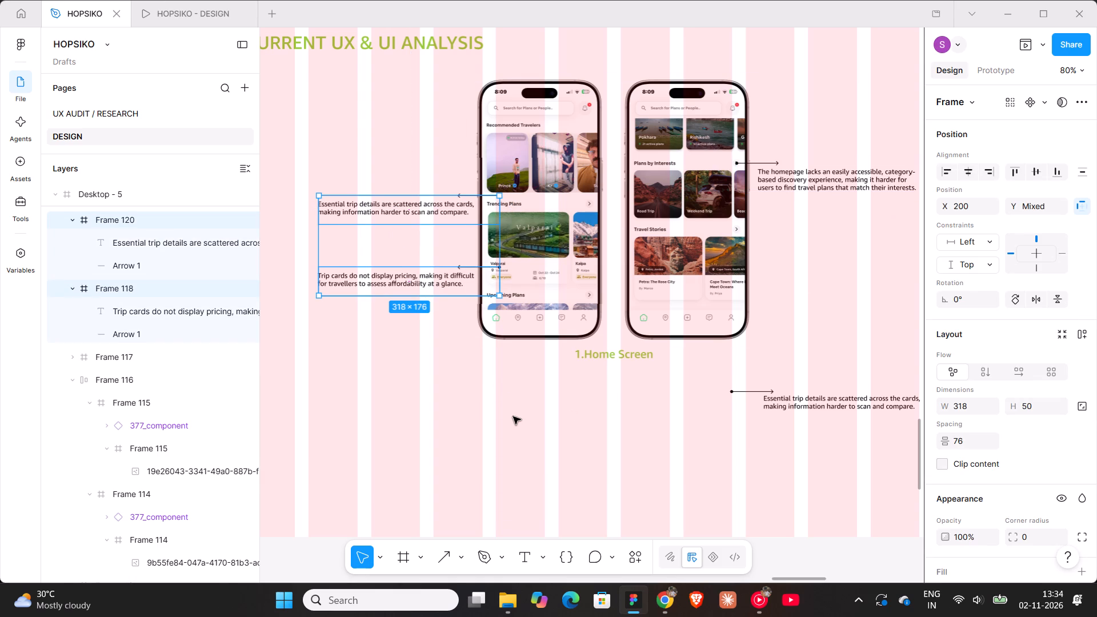
left_click(513, 416)
Review the annotated Current UX & UI Analysis slide on the canvas and in the prototype preview.
scroll(615, 392, "down", 3, "ctrl")
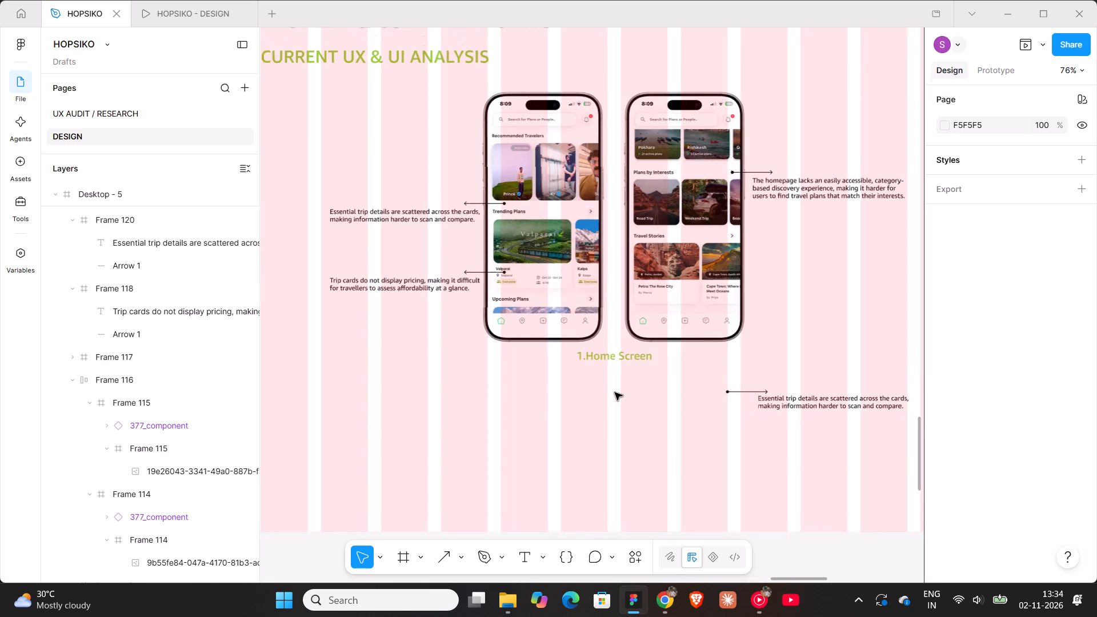
scroll(615, 392, "down", 3, "ctrl")
scroll(606, 395, "down", 3, "shift")
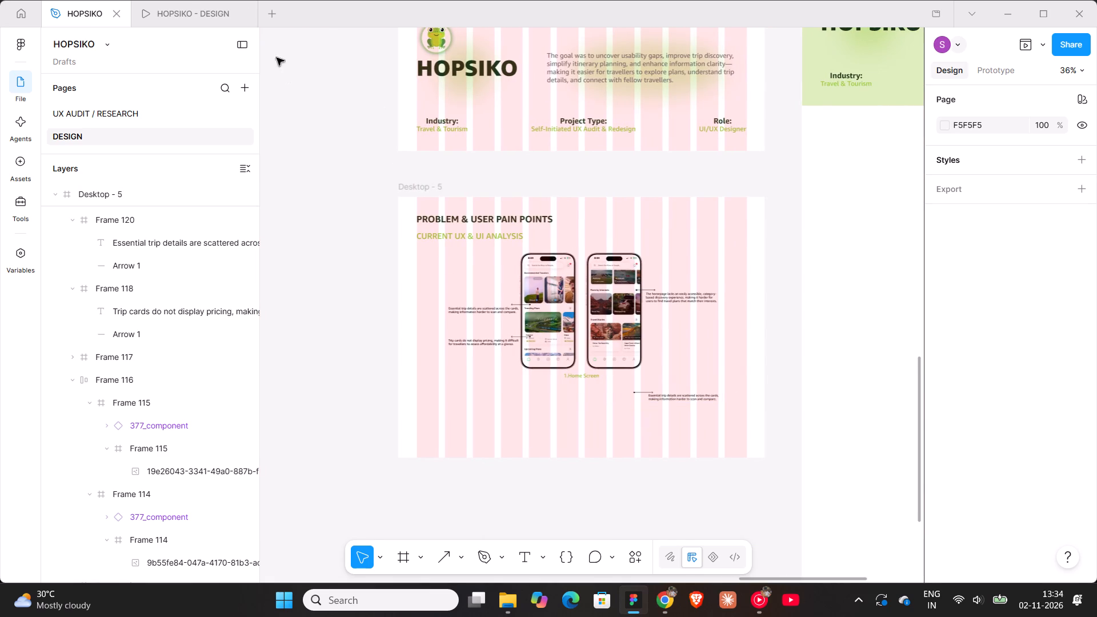
left_click(171, 16)
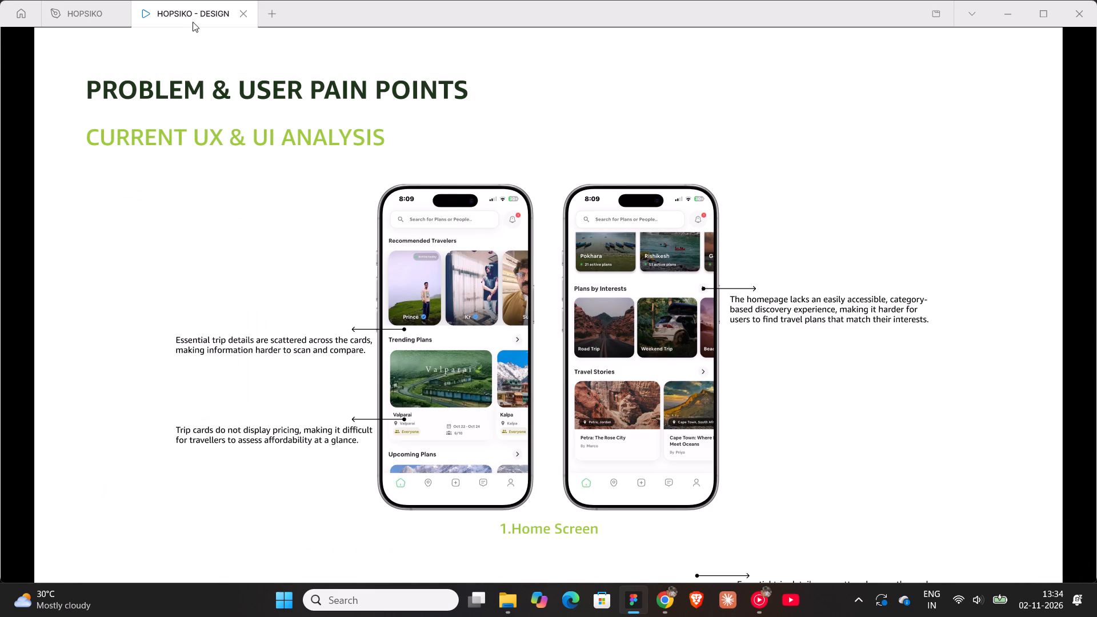
left_click(71, 10)
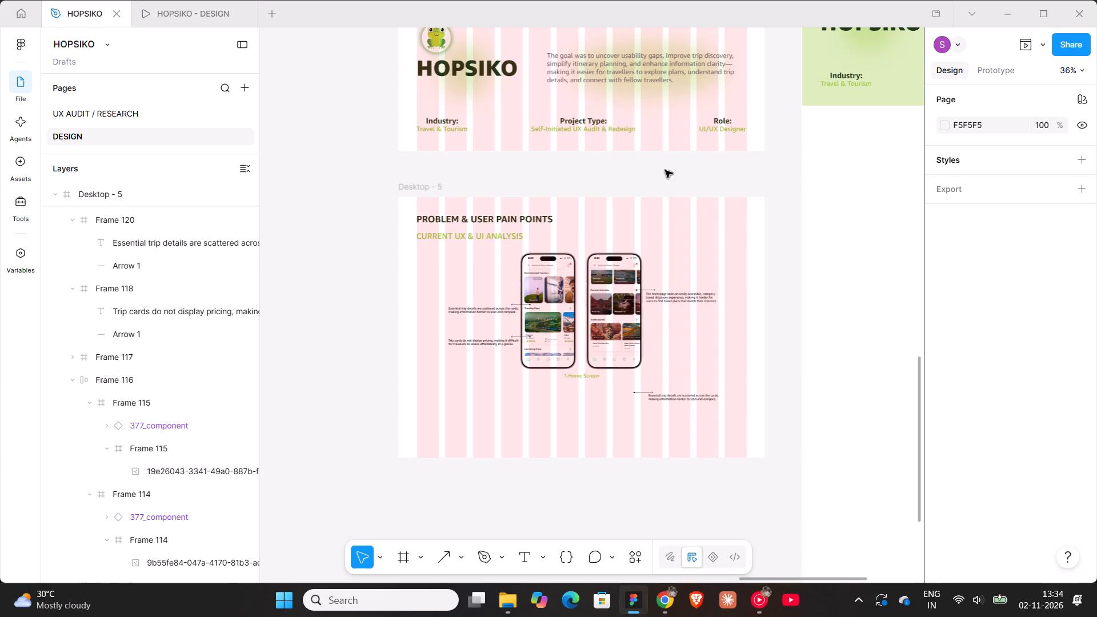
scroll(665, 178, "down", 6)
scroll(658, 209, "up", 1, "ctrl")
left_click(702, 92)
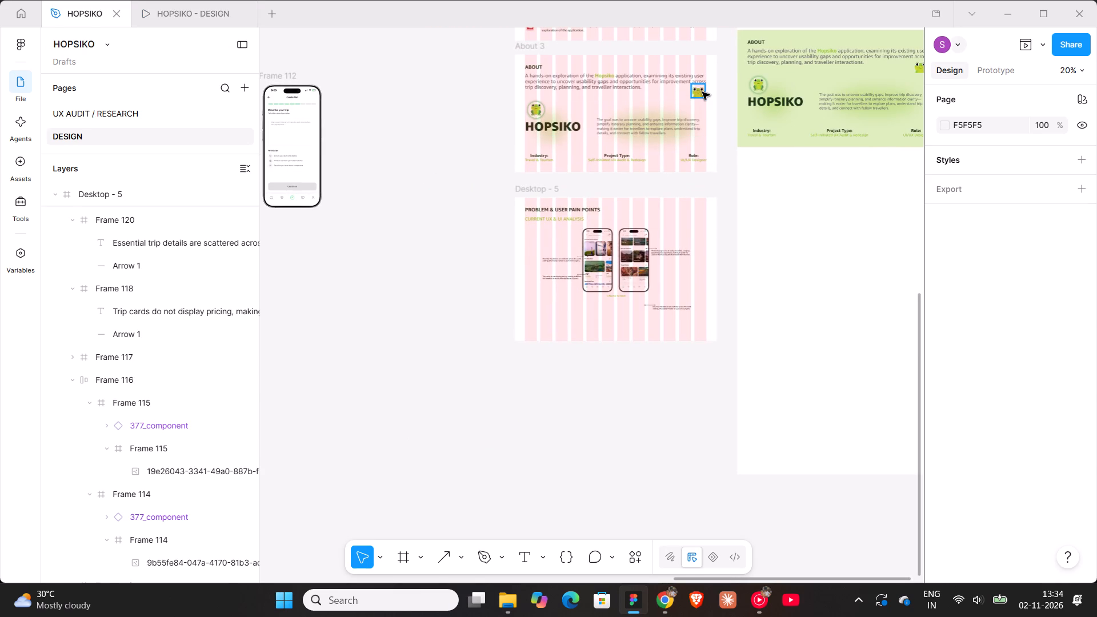
Duplicate the About slide's frog image, enlarge the copy to about 183 × 183 and place it near the pain points slide's upper right edge.
left_click_drag(702, 92, 729, 233, "alt")
scroll(729, 233, "up", 11, "ctrl")
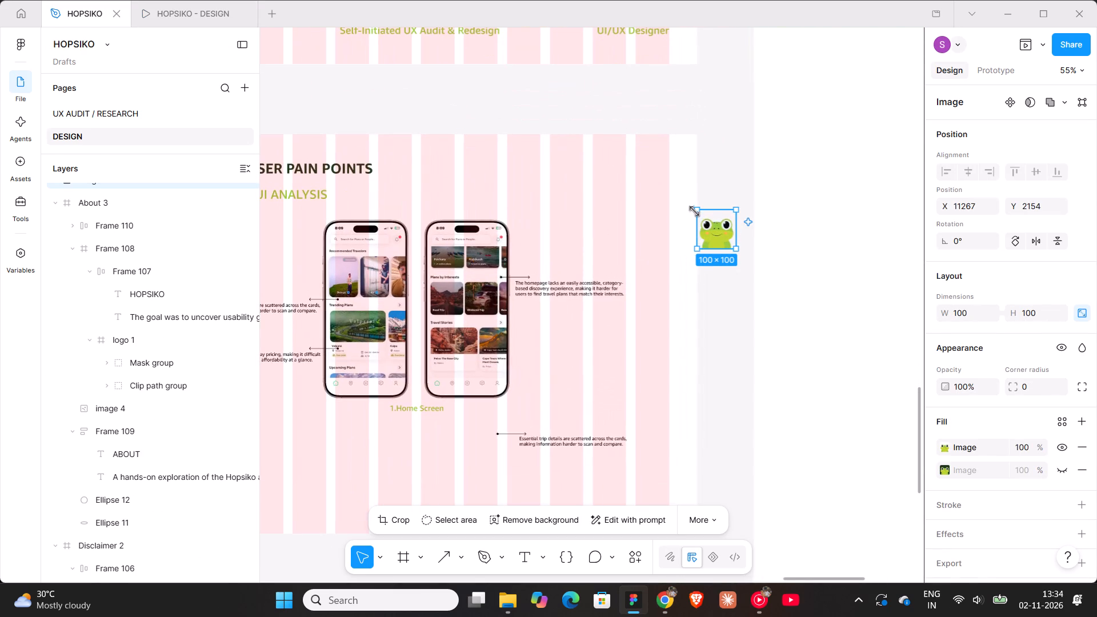
left_click_drag(695, 211, 665, 181)
left_click_drag(708, 216, 619, 195)
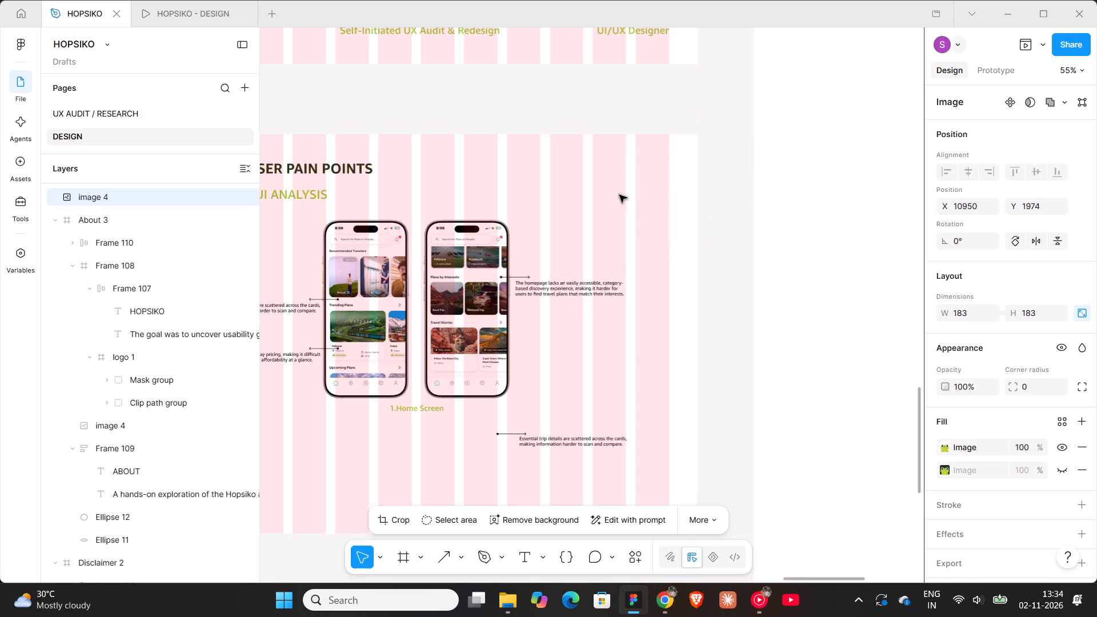
left_click_drag(619, 195, 661, 191)
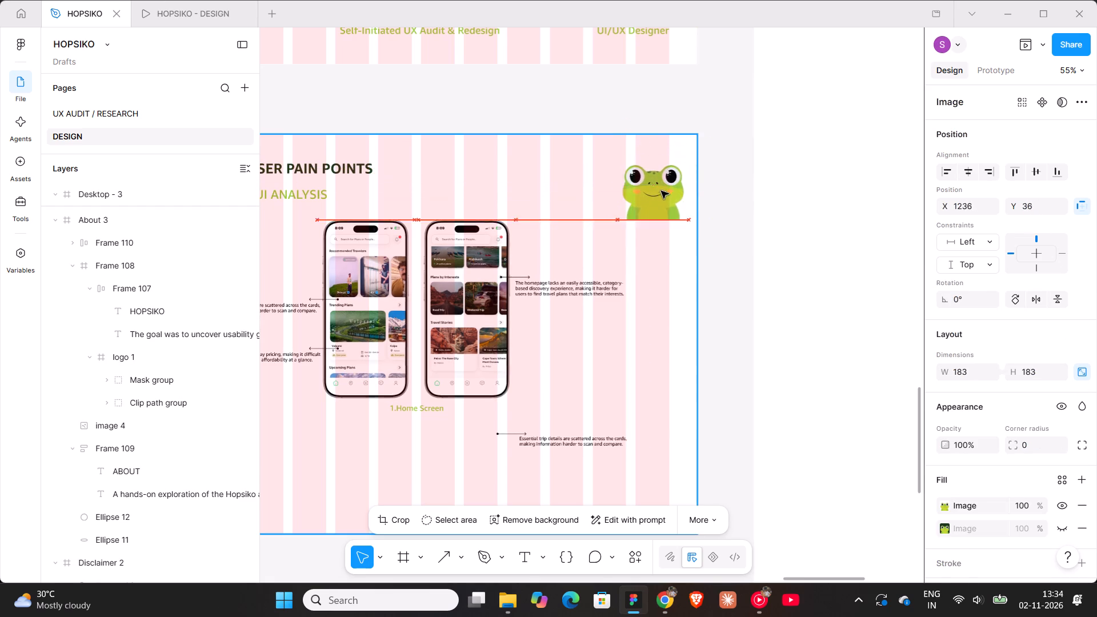
left_click_drag(661, 191, 683, 222)
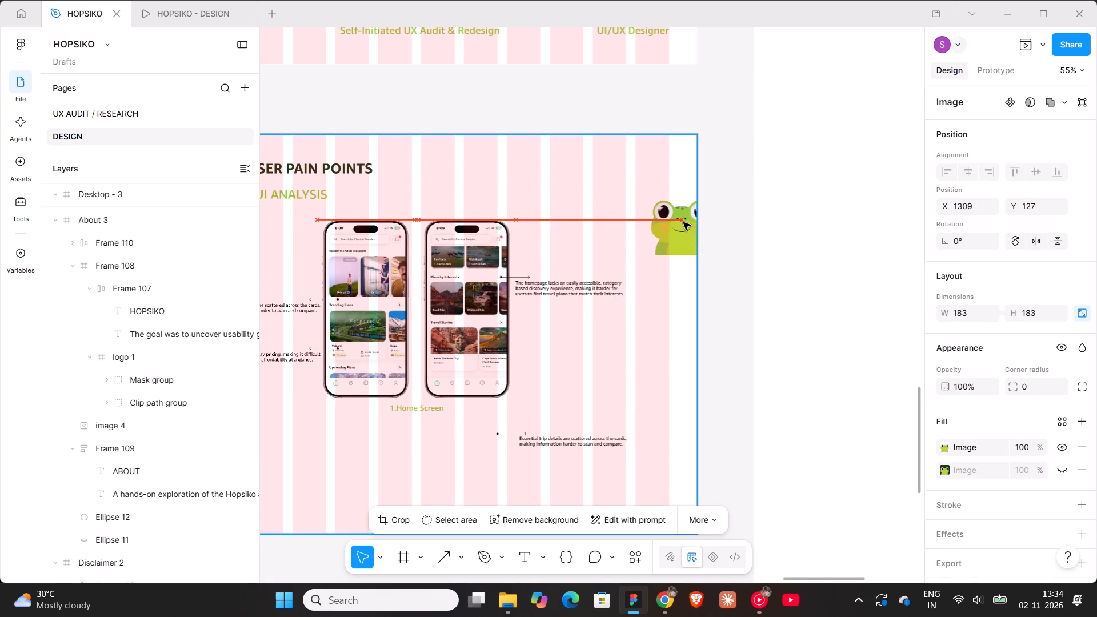
left_click_drag(683, 222, 674, 222)
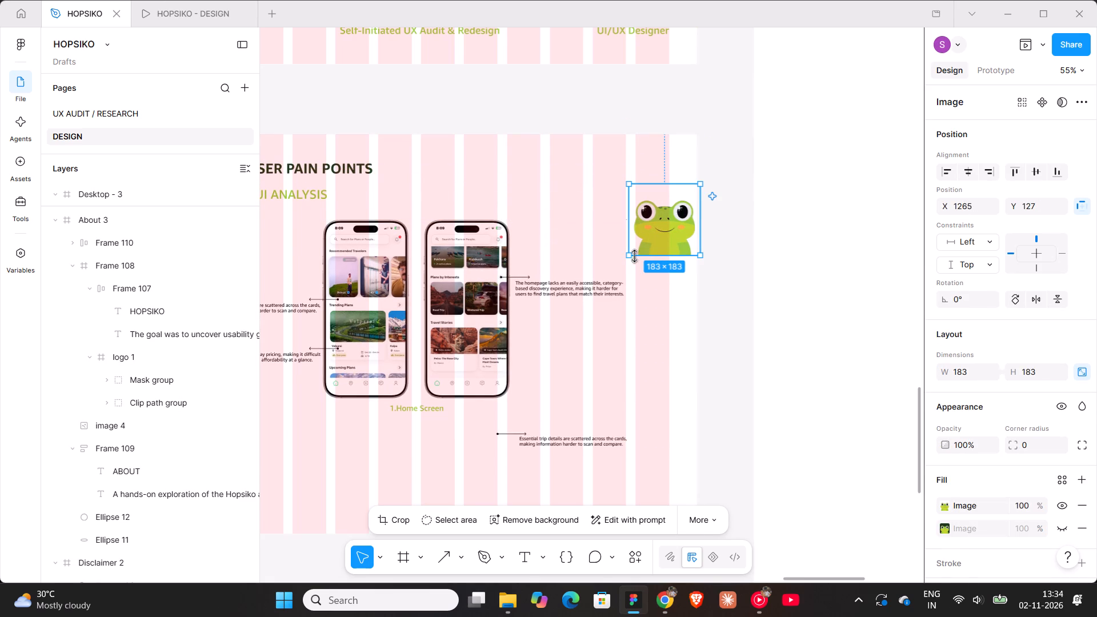
Enlarge the frog to about 258 × 258 and shift it to X 1310 so the slide's right edge crops it; check the preview.
left_click_drag(628, 256, 614, 283)
key("shift+Right")
key("shift+Right")
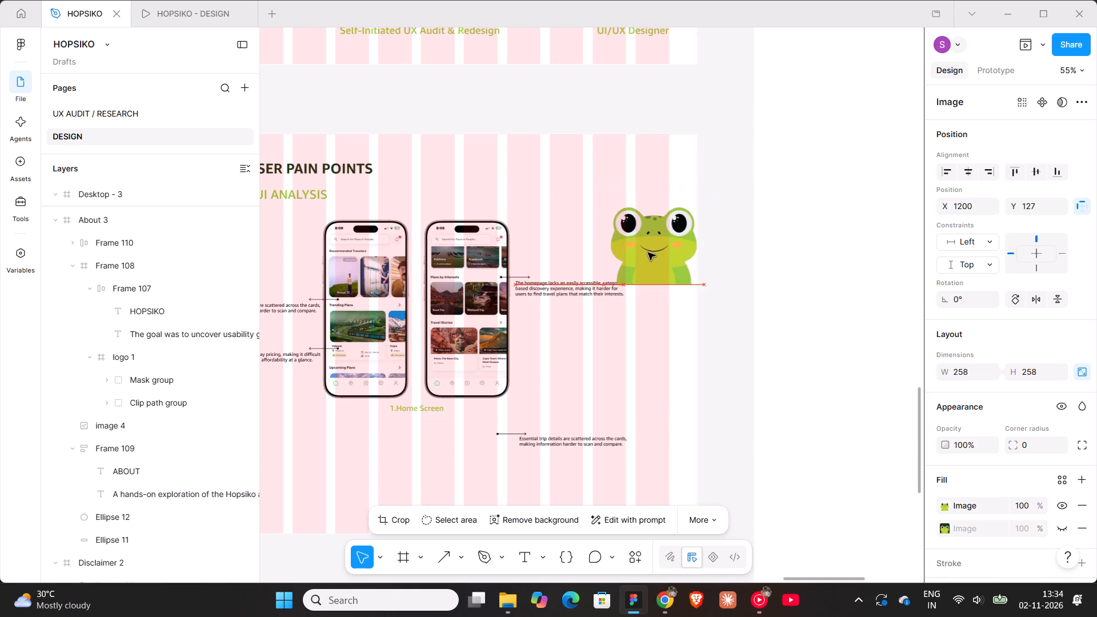
key("shift+Right")
key("shift+Right")
key("shift+Right")
key("shift+Right")
key("shift+Right")
key("shift+Right")
key("shift+Right")
key("shift+Right")
key("shift+Right")
key("shift+Right")
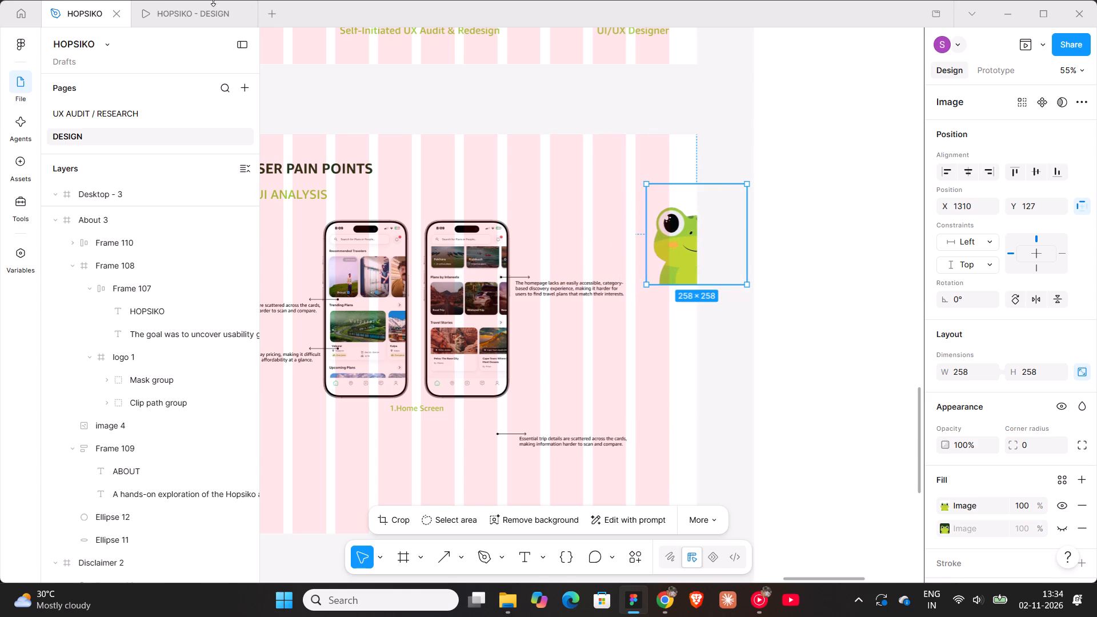
left_click(190, 13)
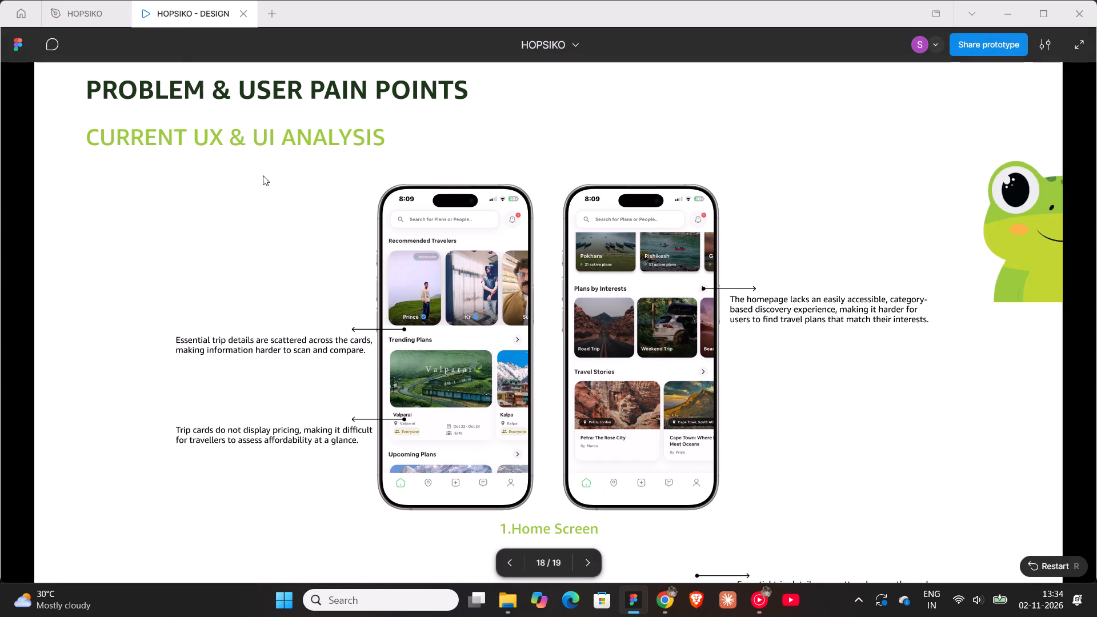
left_click(85, 21)
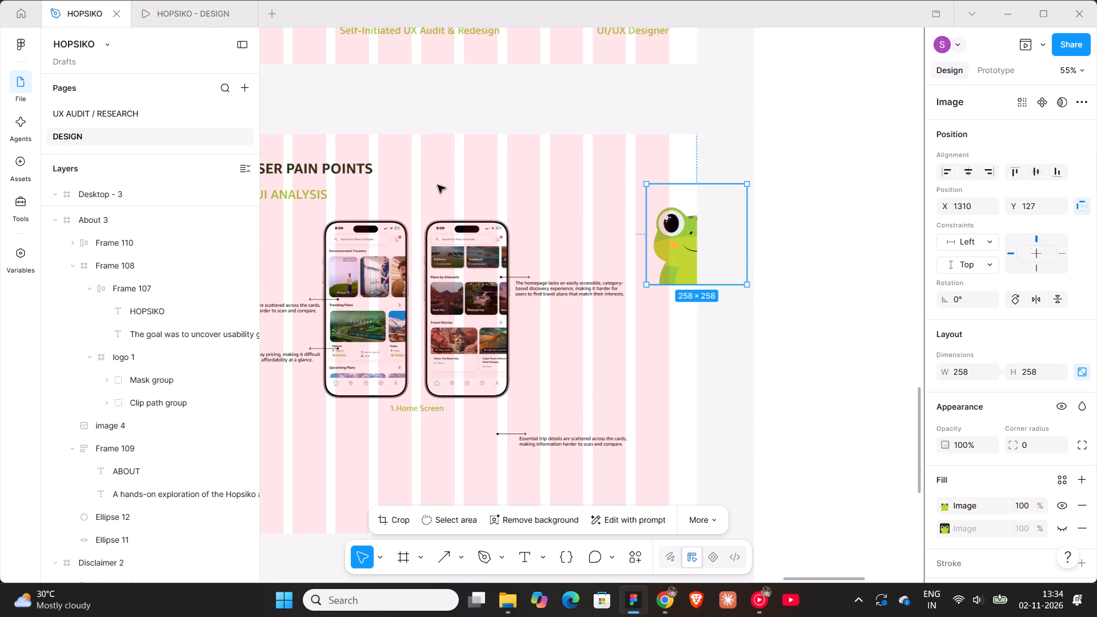
Duplicate the blurred green ellipse behind the About slide's goal text onto the top of the pain points slide.
scroll(538, 150, "up", 4)
scroll(538, 150, "down", 3, "ctrl")
left_click(504, 107)
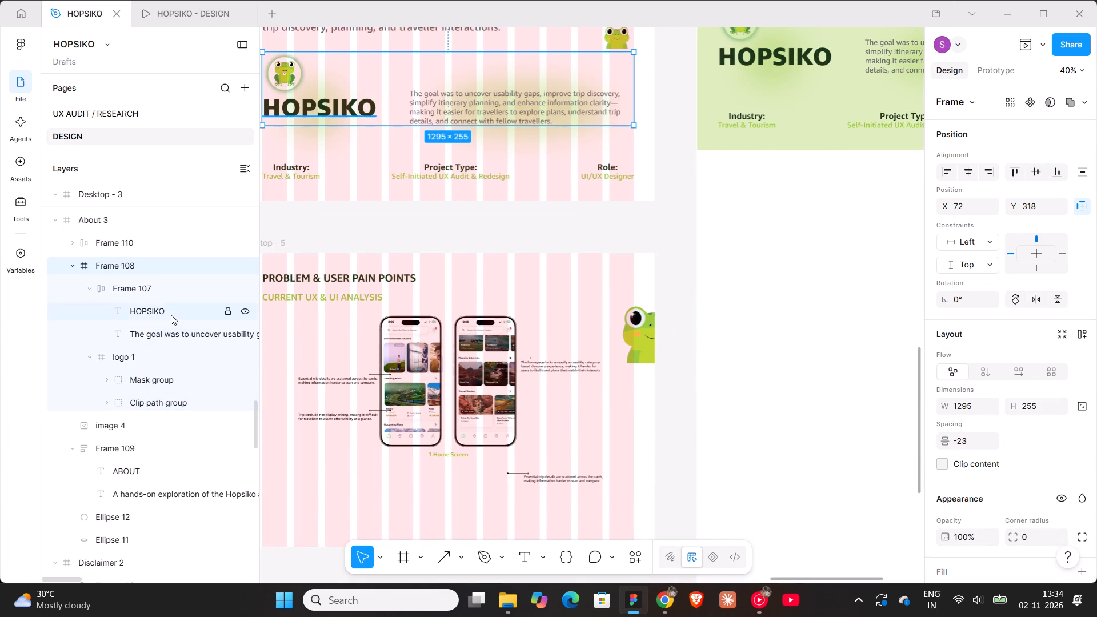
scroll(171, 315, "up", 2)
scroll(171, 315, "down", 5)
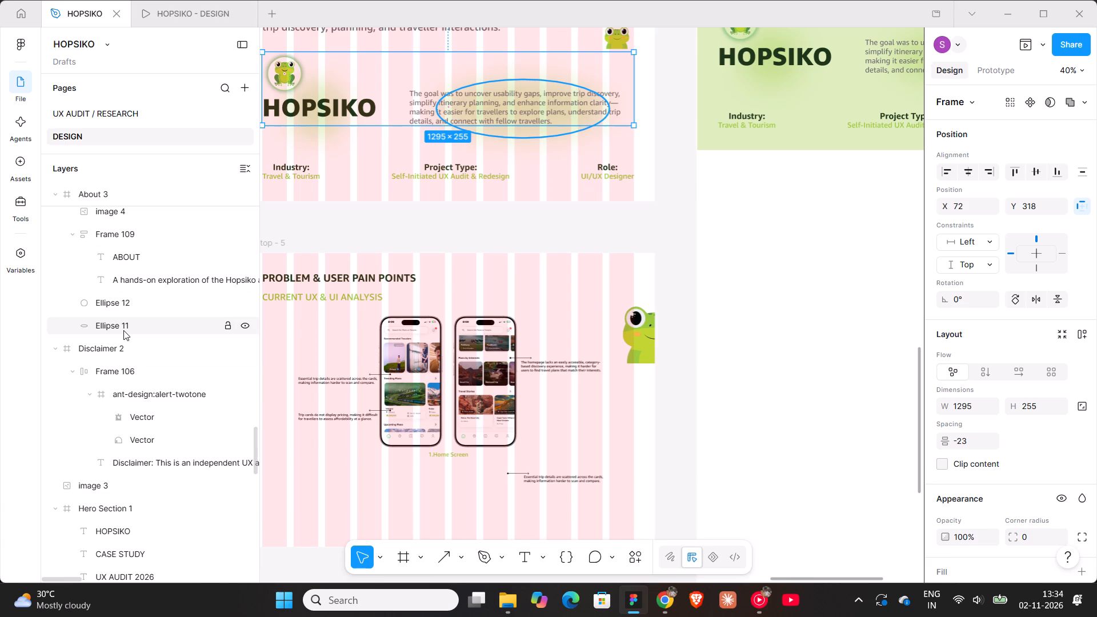
left_click(123, 330)
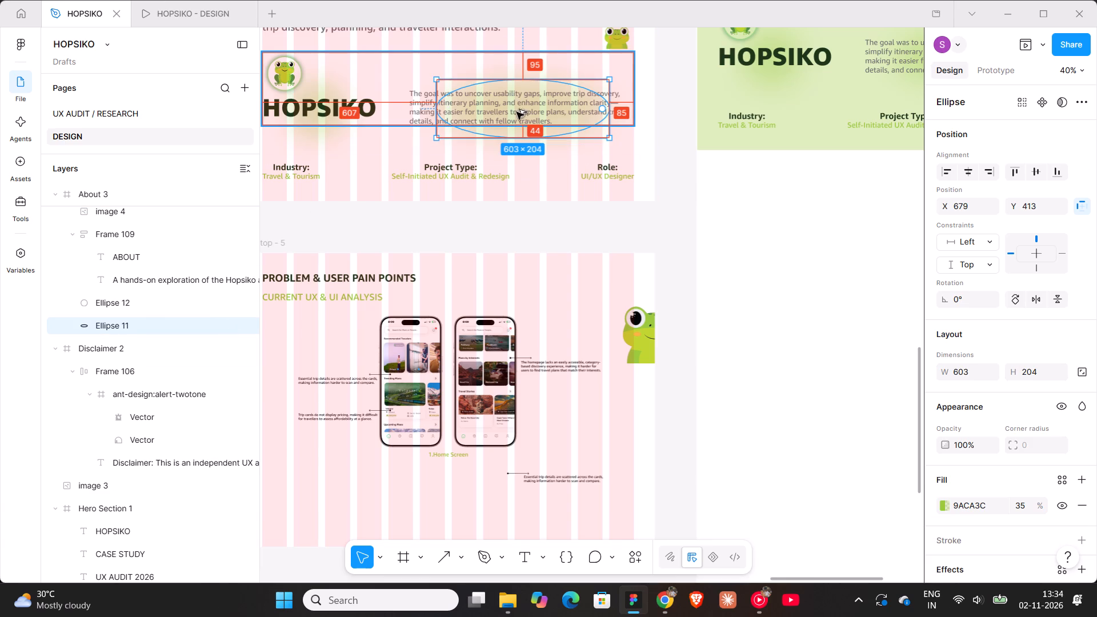
left_click_drag(520, 130, 492, 312, "alt")
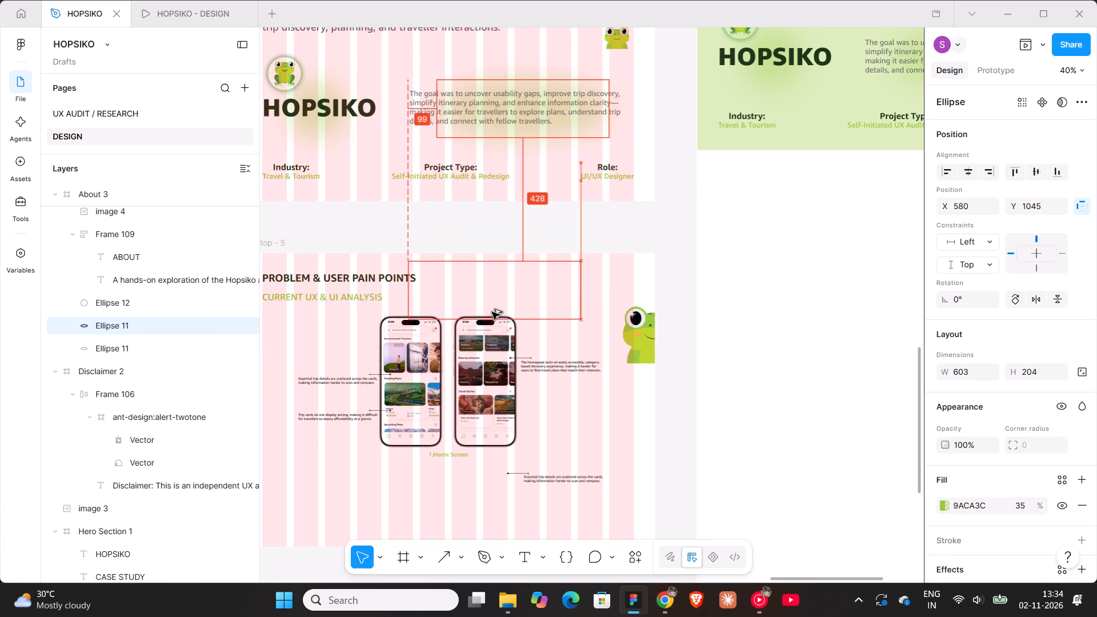
left_click_drag(492, 312, 503, 292, "alt")
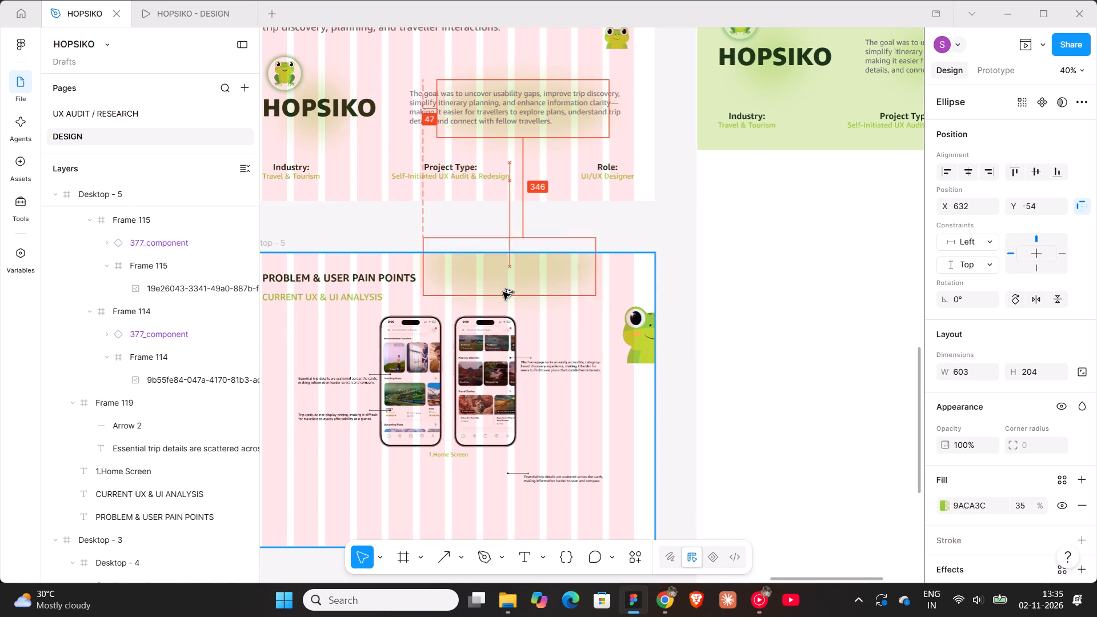
left_click_drag(503, 292, 501, 295, "alt")
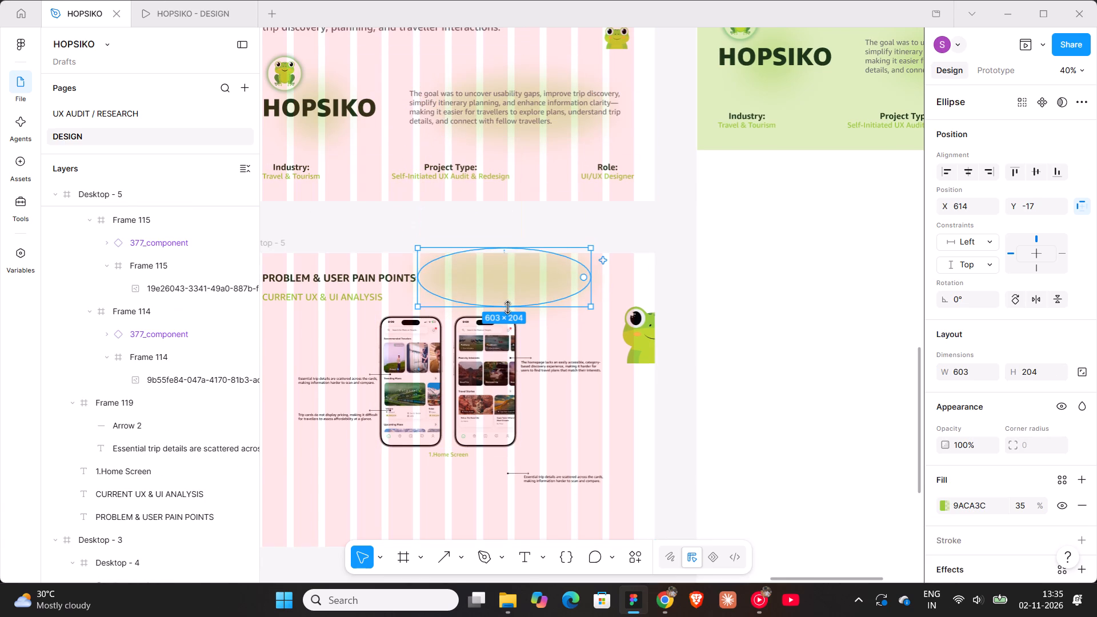
Heighten the copied ellipse to 603 so that it forms a circle.
left_click_drag(507, 307, 516, 346)
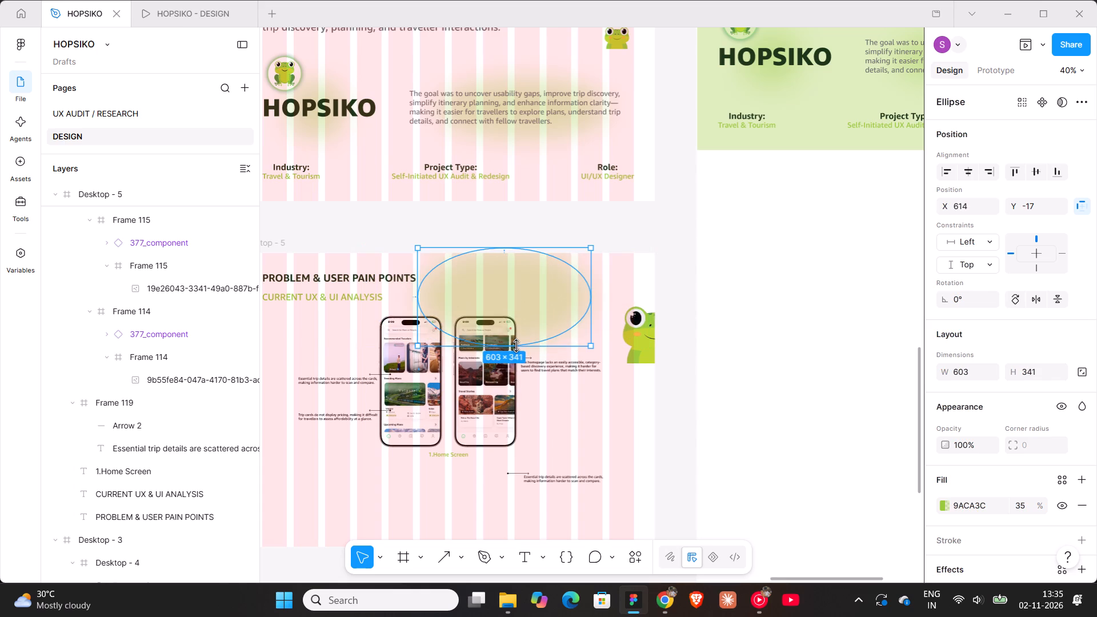
left_click_drag(516, 346, 518, 396)
left_click(1031, 374)
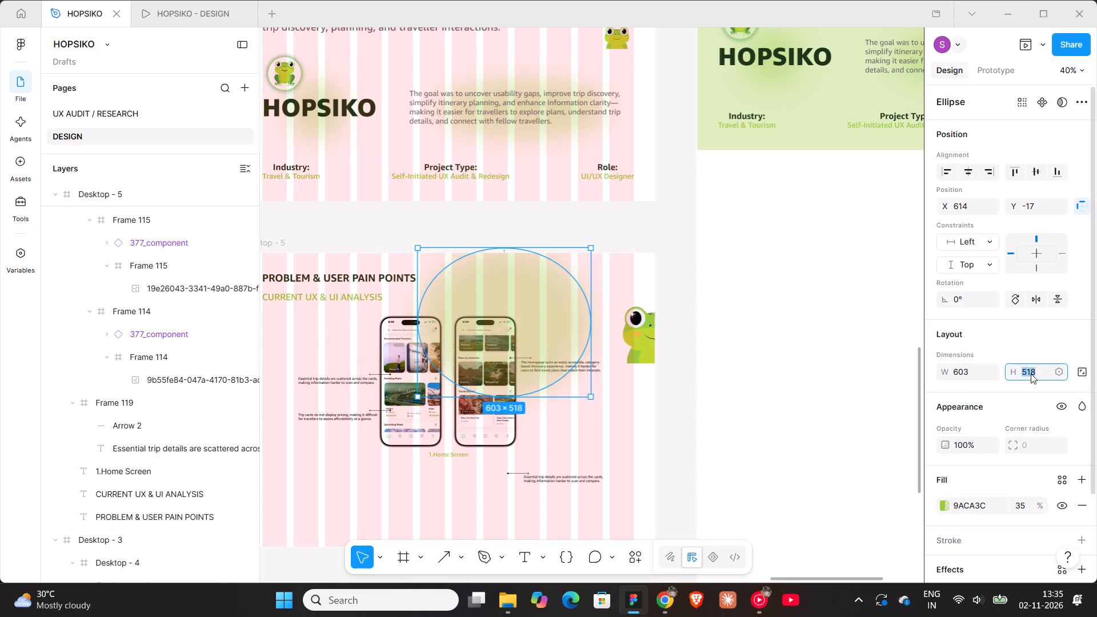
type("603")
key("Return")
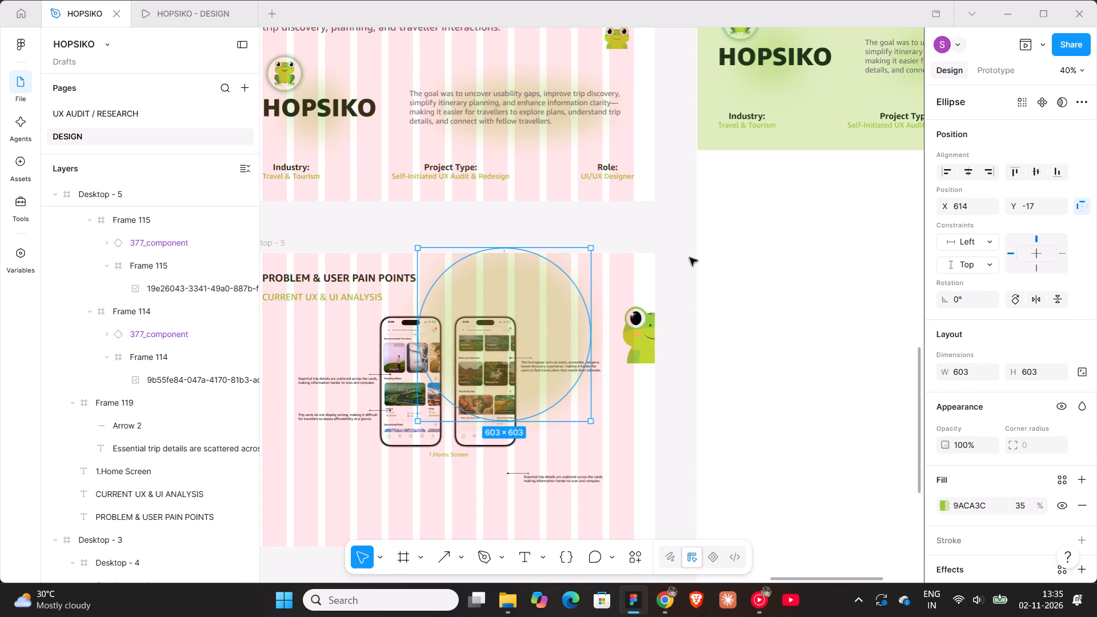
Move the green circle over the phone mockups, centre it horizontally in the slide and send it behind all other content.
scroll(690, 258, "up", 3)
scroll(710, 274, "down", 6)
scroll(731, 266, "up", 6, "shift")
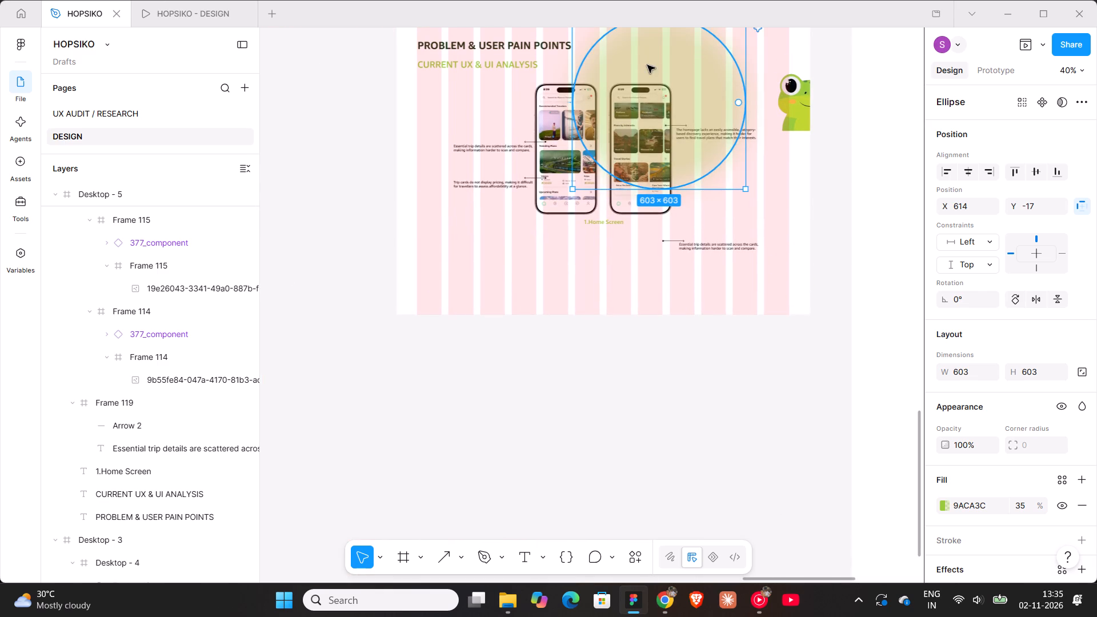
left_click_drag(644, 57, 599, 101)
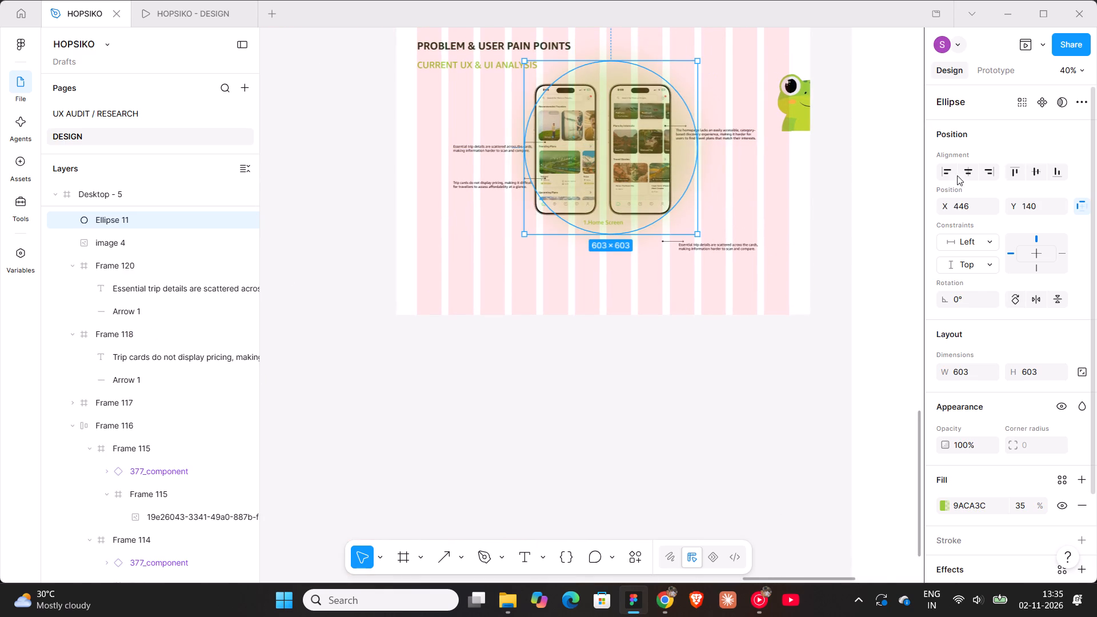
left_click(968, 171)
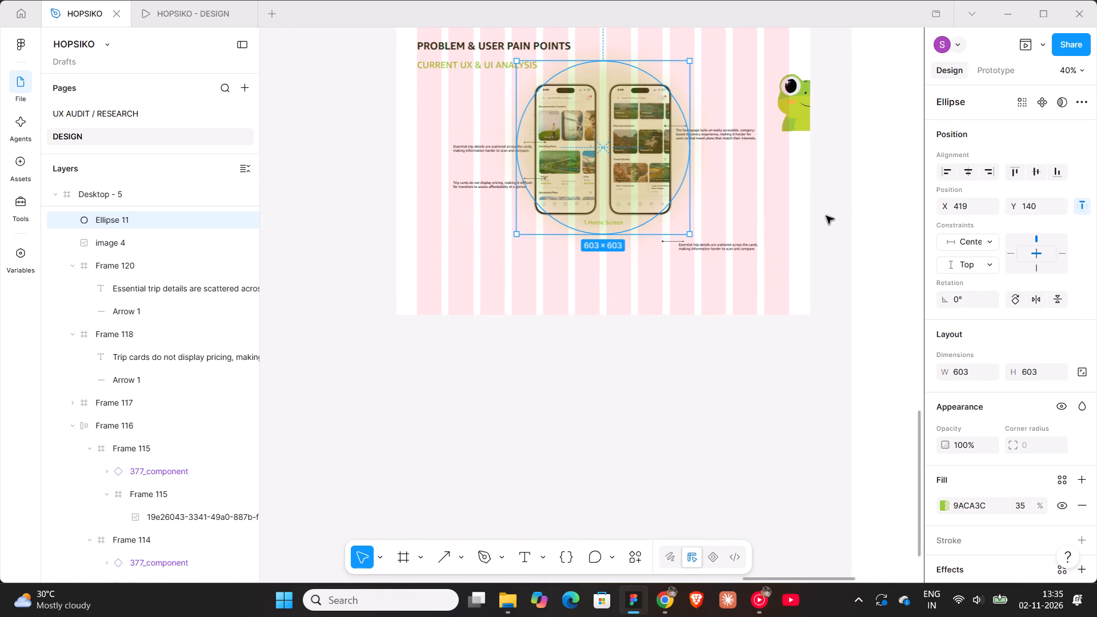
key("bracketleft")
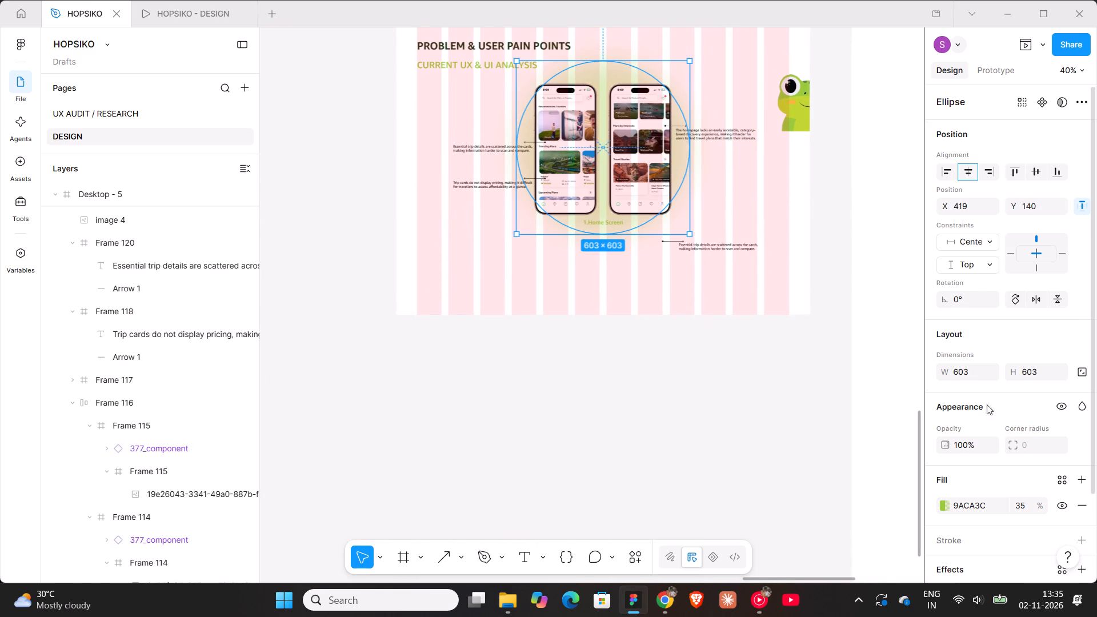
Set the circle's fill opacity to 50% and raise its layer blur to about 128.9, then check the glow in the prototype preview.
left_click(1016, 506)
type("50")
key("Return")
scroll(994, 416, "down", 3)
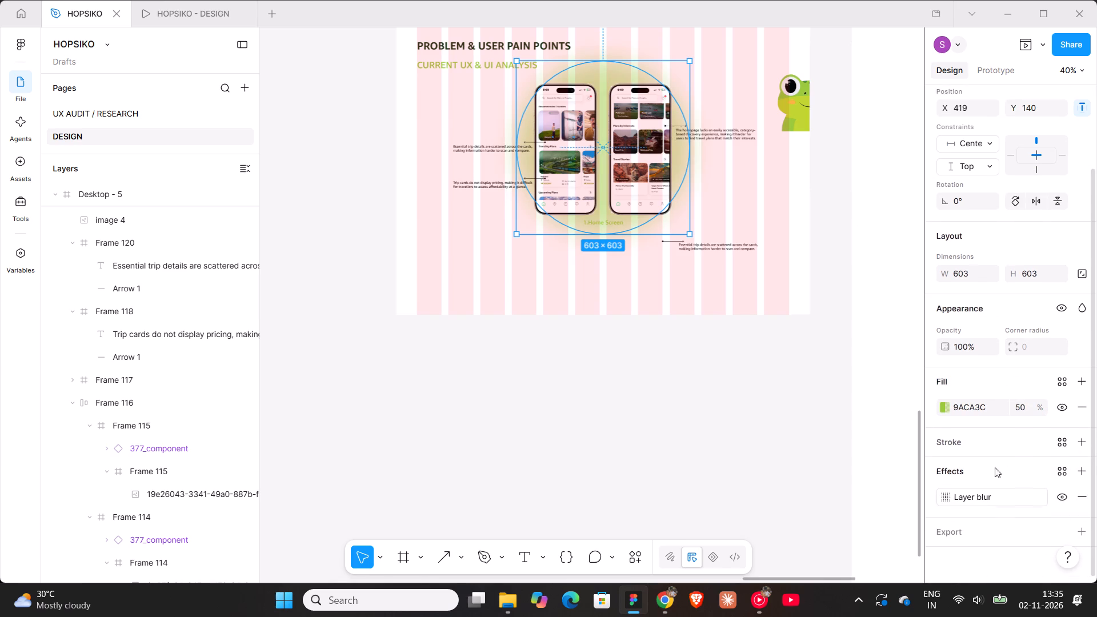
left_click(947, 500)
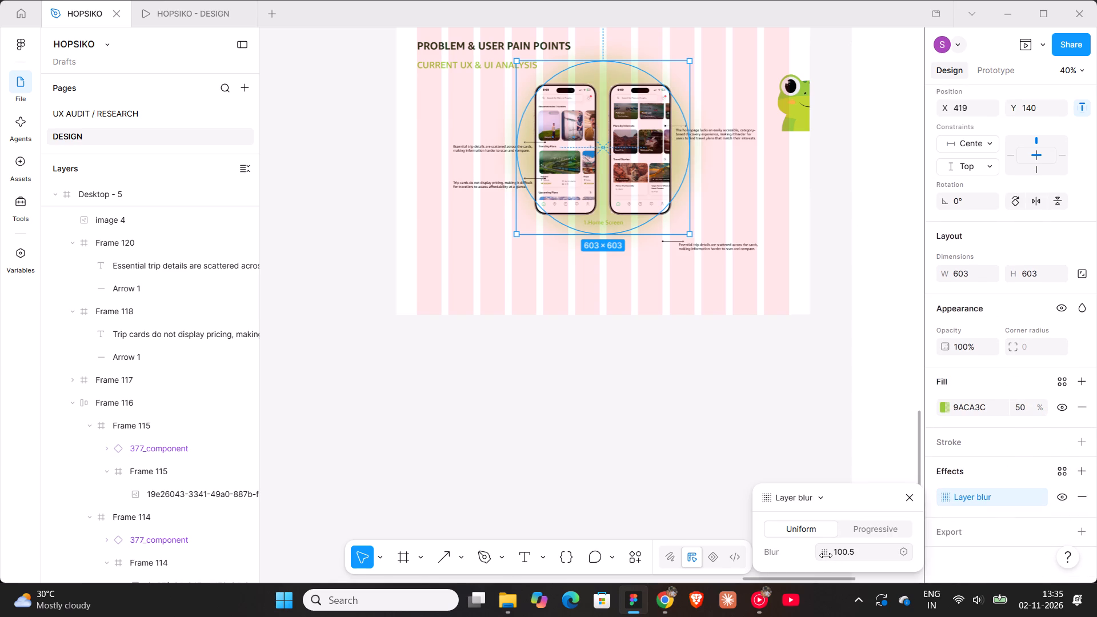
left_click_drag(826, 555, 568, 298)
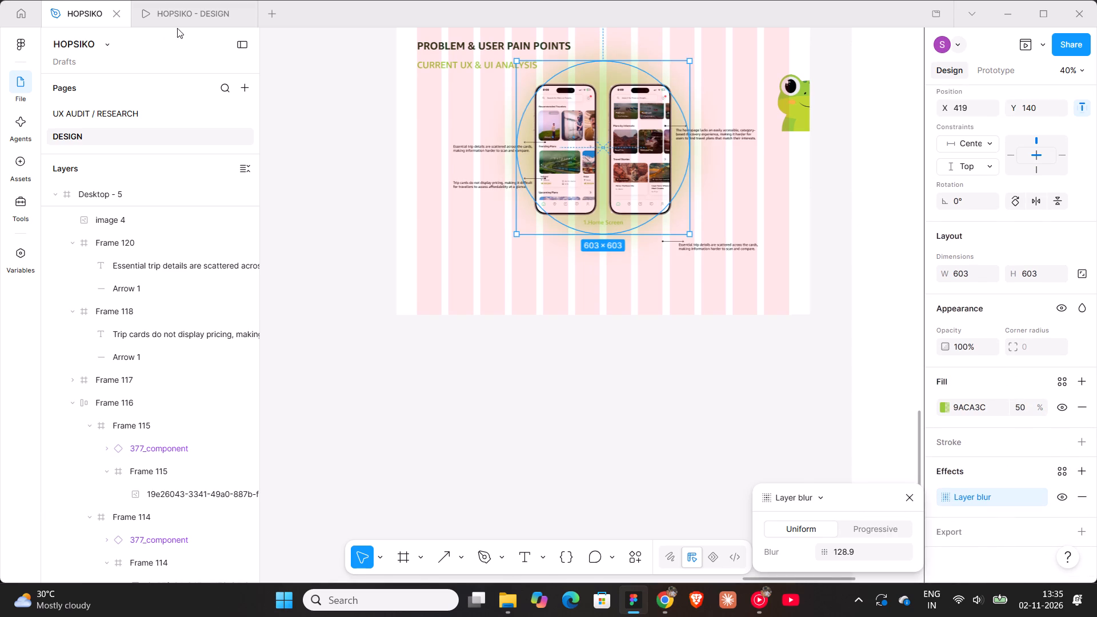
left_click(181, 16)
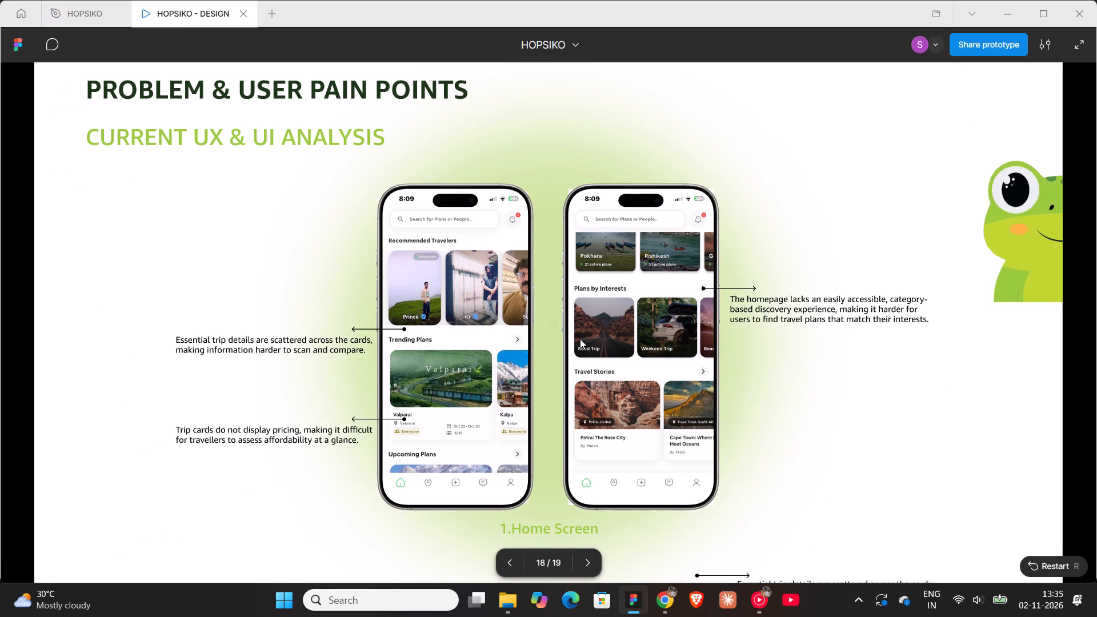
scroll(540, 248, "down", 1)
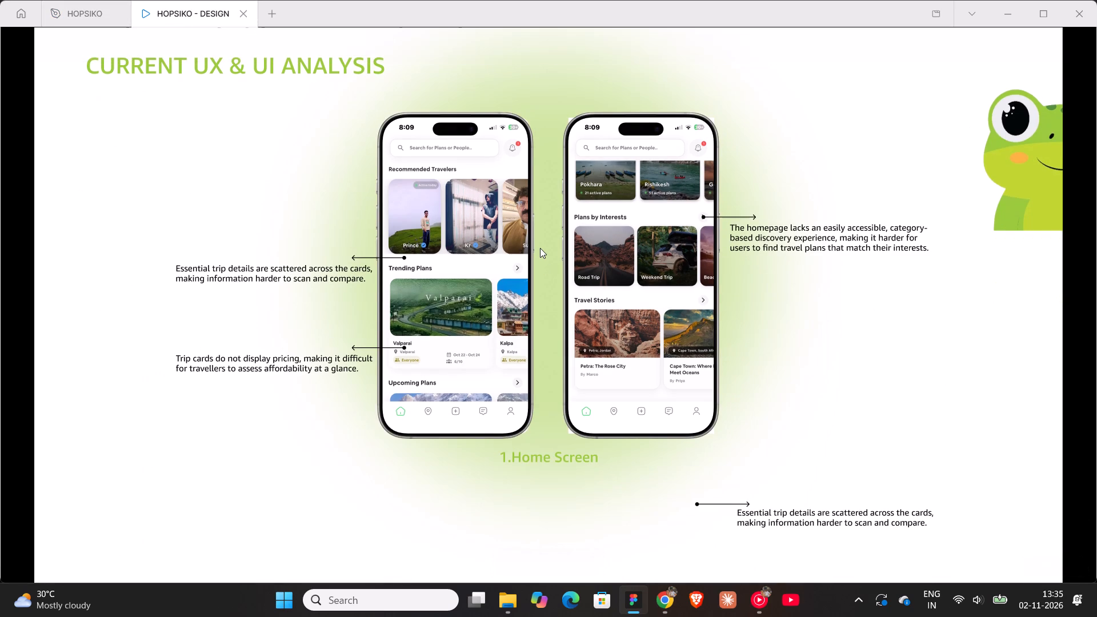
left_click(89, 14)
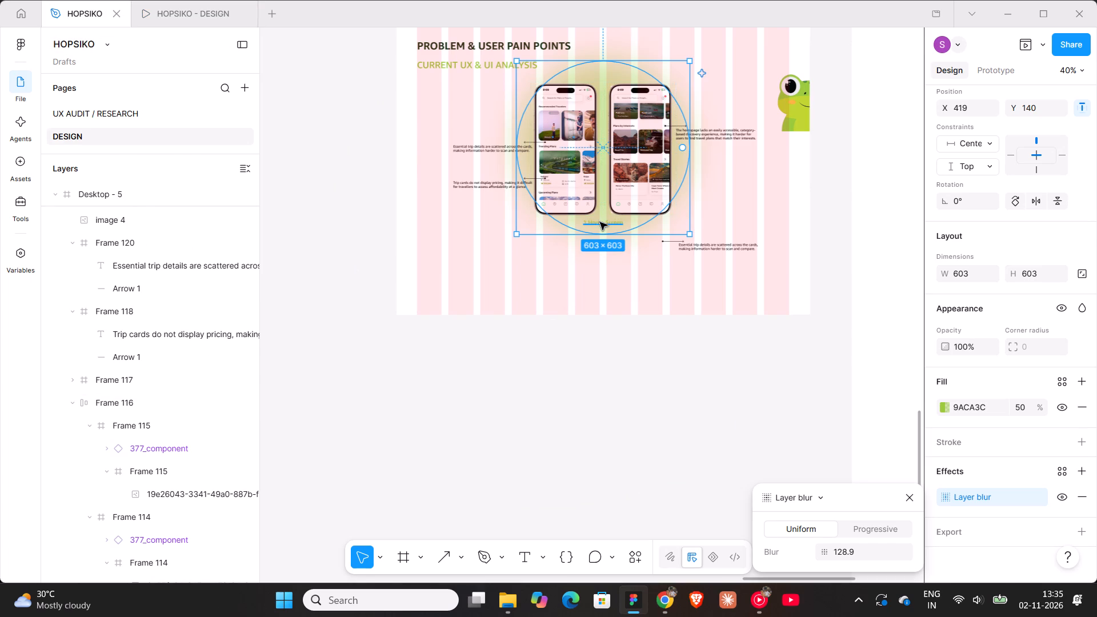
Recolour the '1.Home Screen' caption with the dark green already used on this page.
left_click(600, 222)
scroll(1066, 496, "down", 2)
left_click(946, 452)
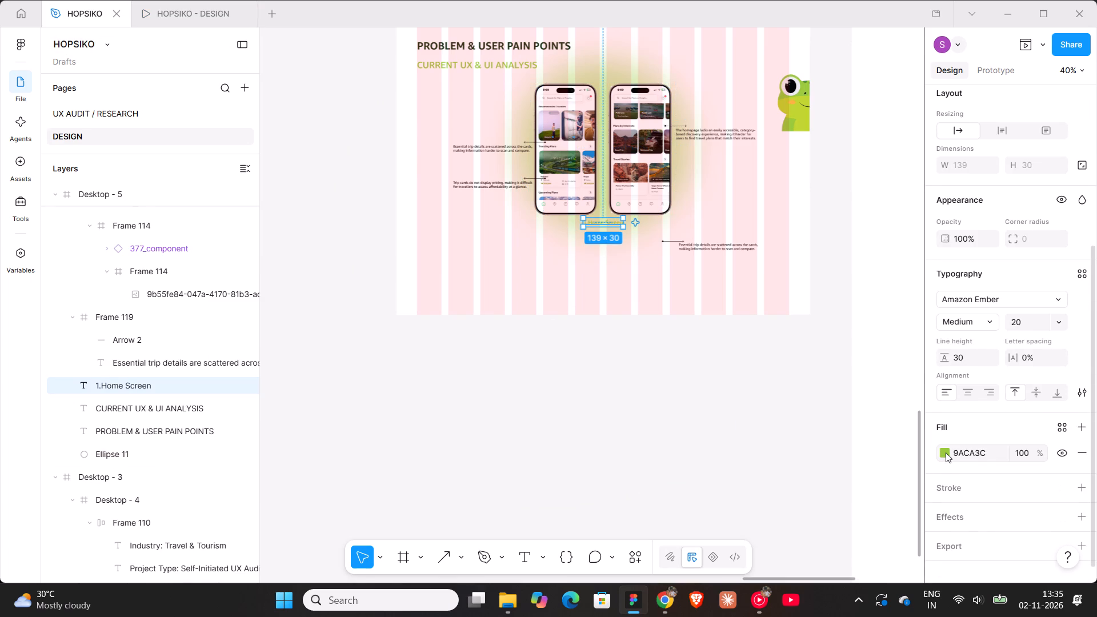
scroll(788, 467, "down", 2)
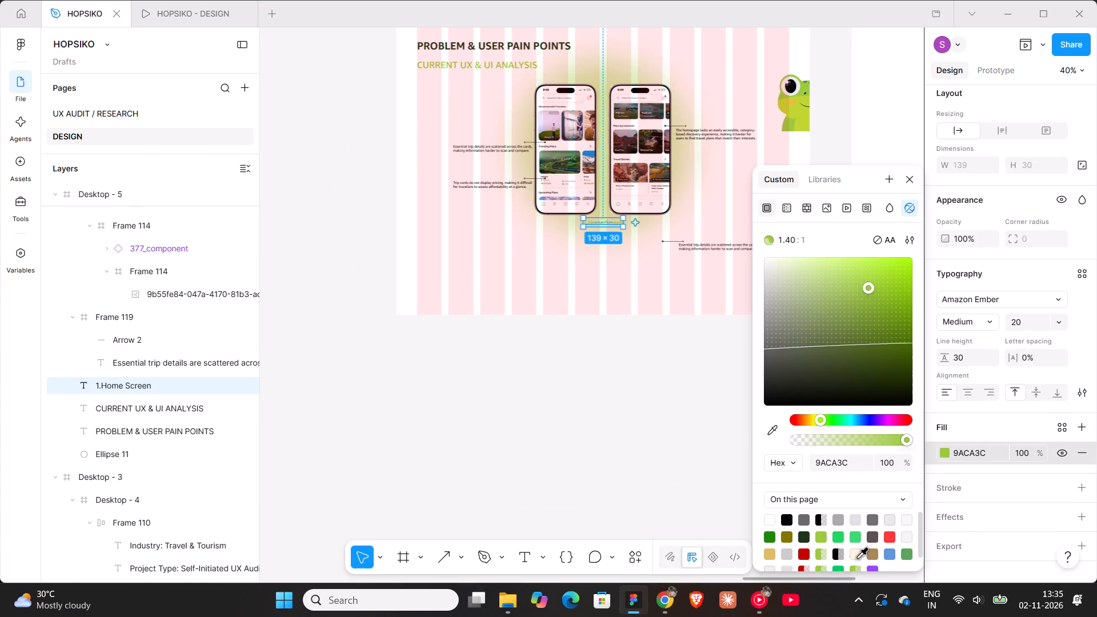
left_click(806, 536)
left_click(574, 455)
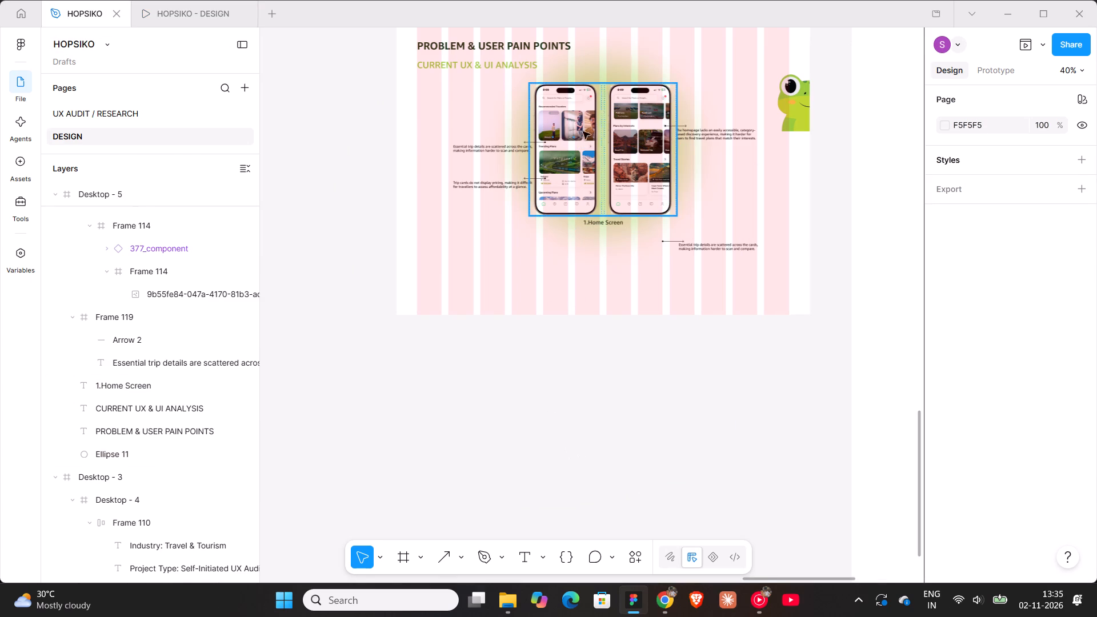
Stretch the green glow sideways to about 1260 wide so it reaches behind the side notes, and check it in the prototype preview.
left_click(609, 73)
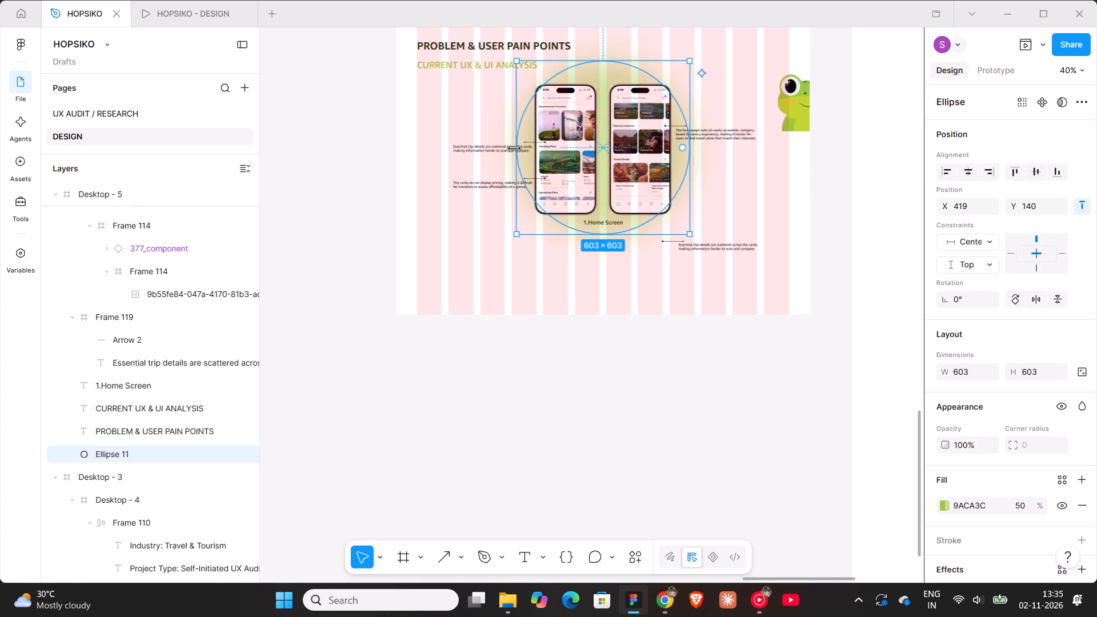
left_click_drag(514, 148, 426, 138)
left_click_drag(691, 147, 788, 150)
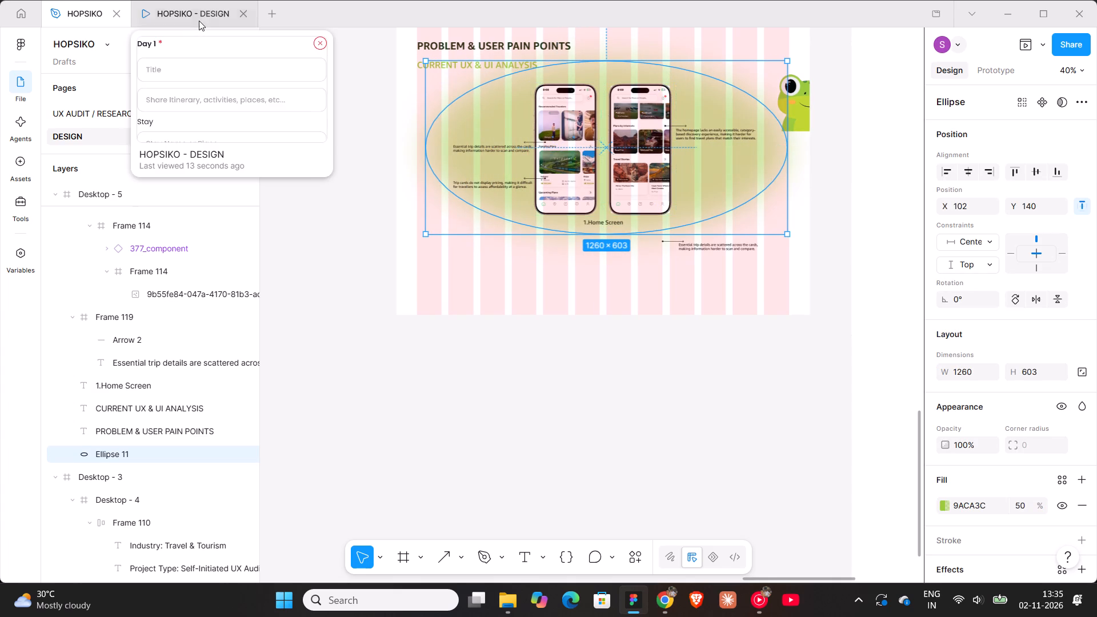
left_click(196, 21)
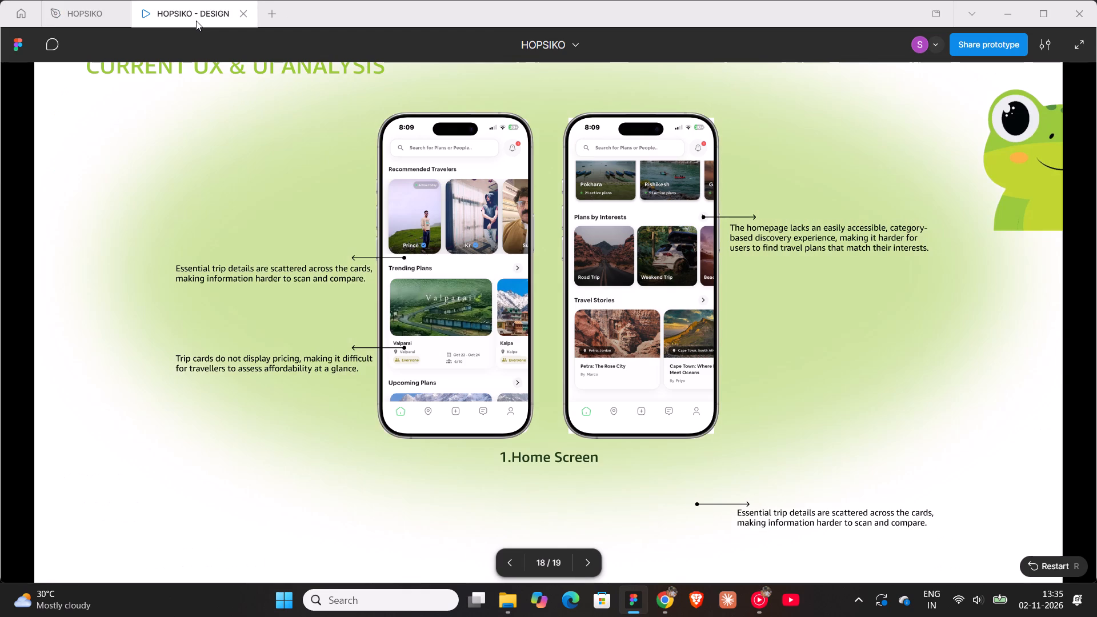
left_click(95, 13)
scroll(970, 472, "down", 2)
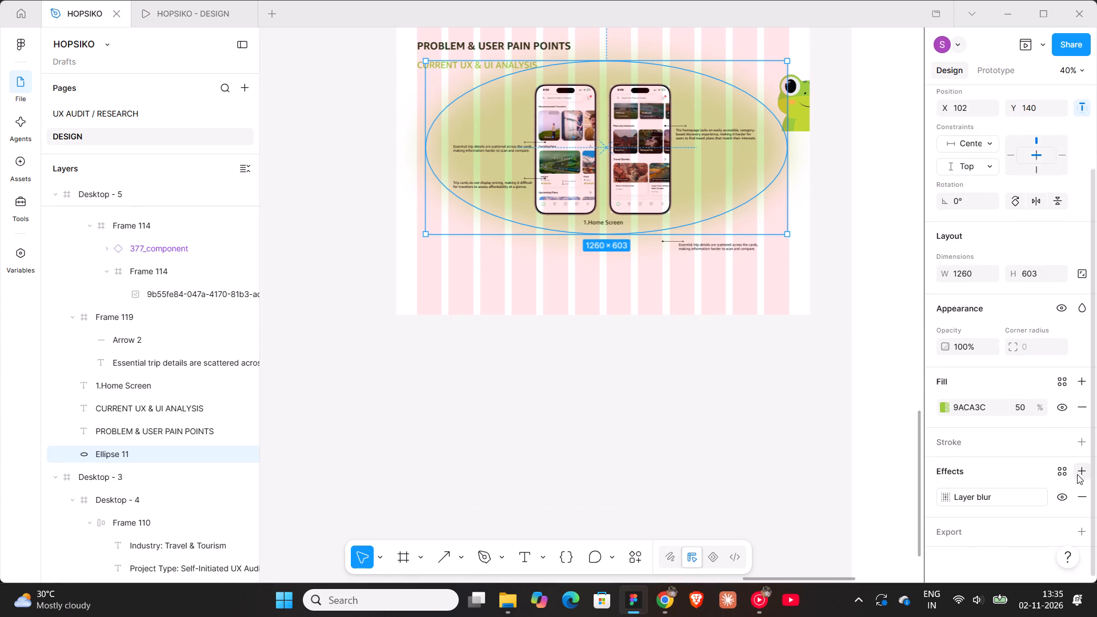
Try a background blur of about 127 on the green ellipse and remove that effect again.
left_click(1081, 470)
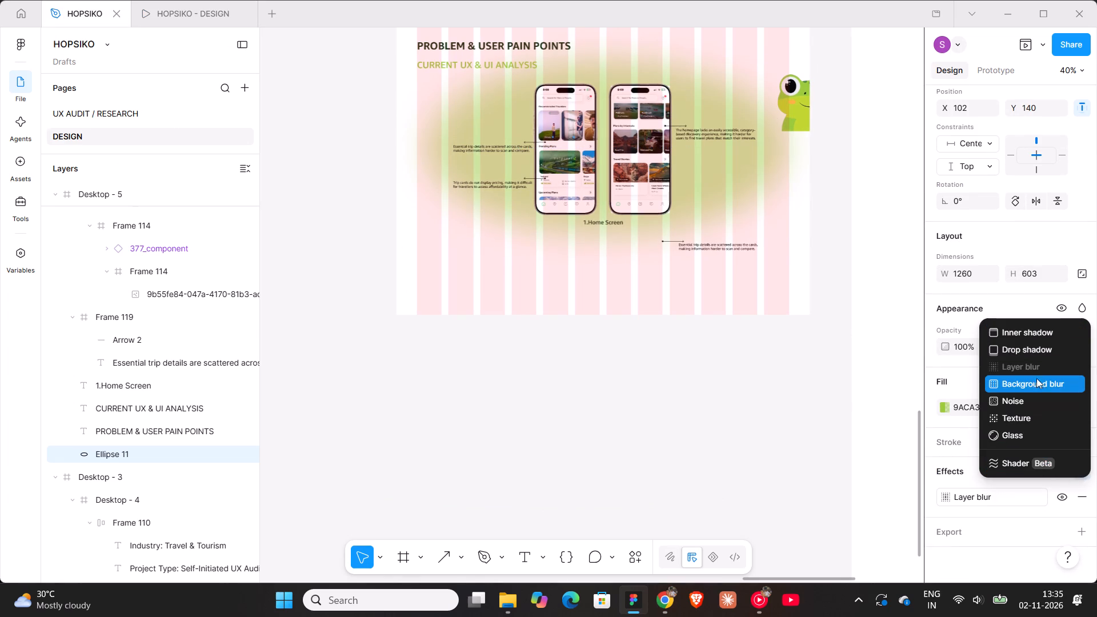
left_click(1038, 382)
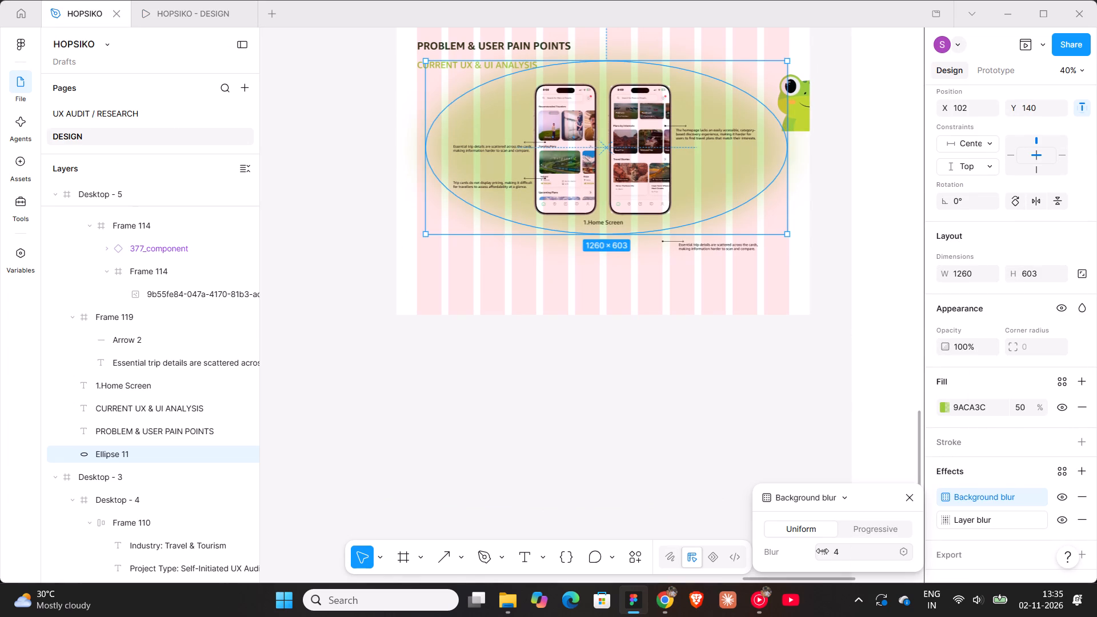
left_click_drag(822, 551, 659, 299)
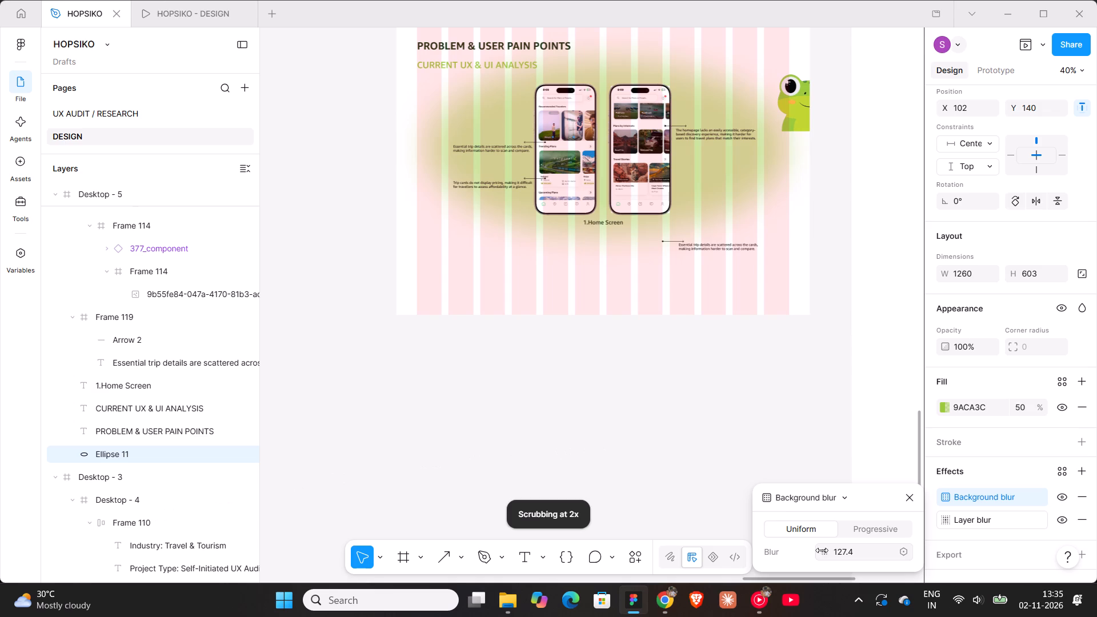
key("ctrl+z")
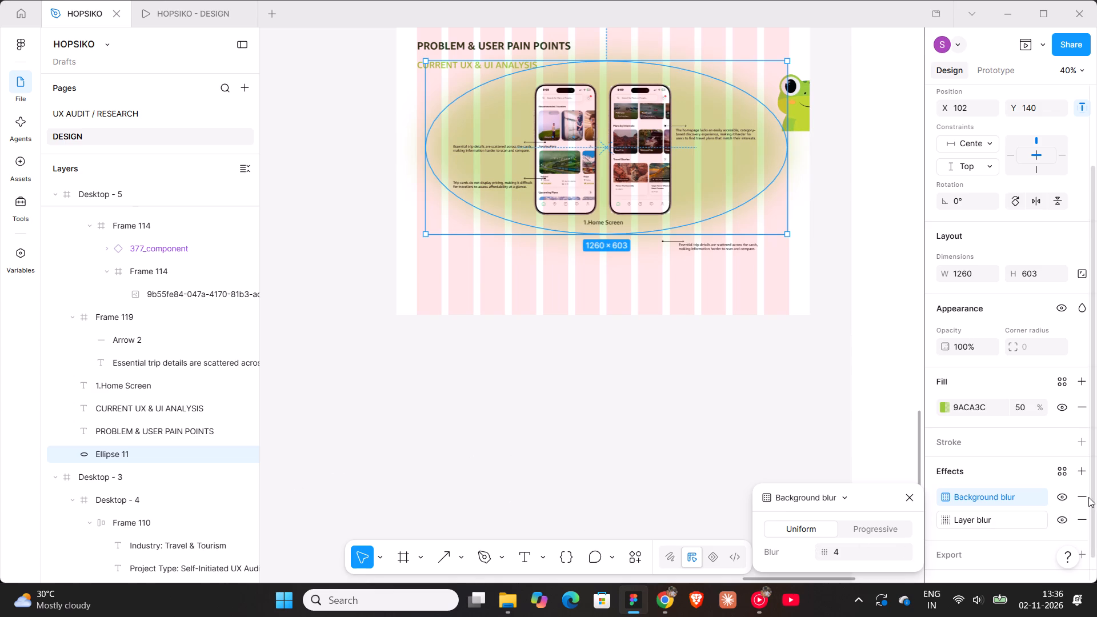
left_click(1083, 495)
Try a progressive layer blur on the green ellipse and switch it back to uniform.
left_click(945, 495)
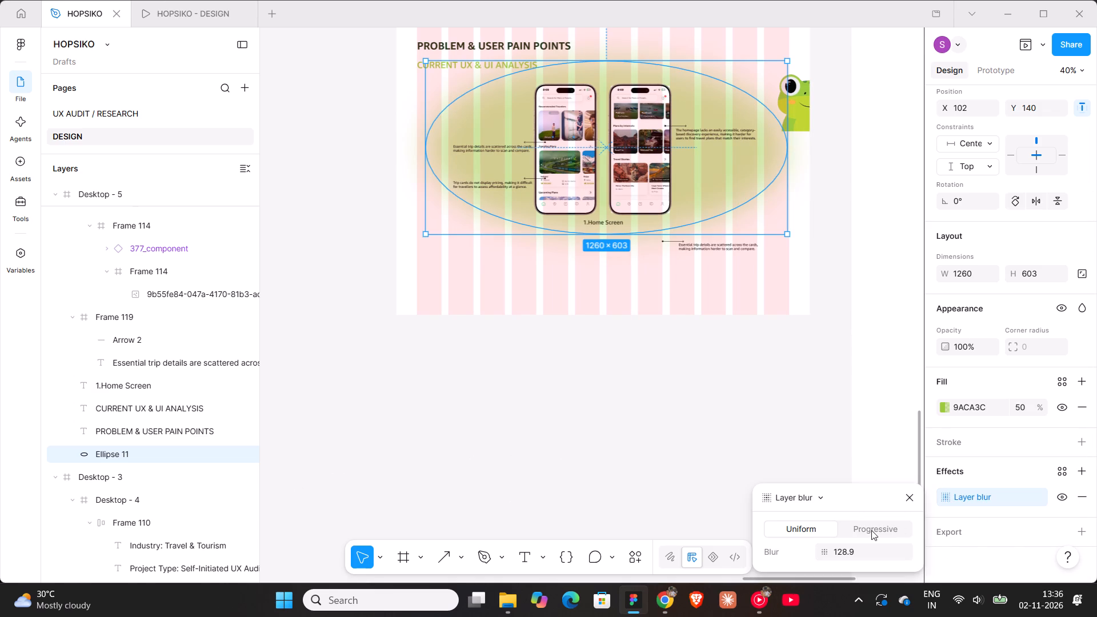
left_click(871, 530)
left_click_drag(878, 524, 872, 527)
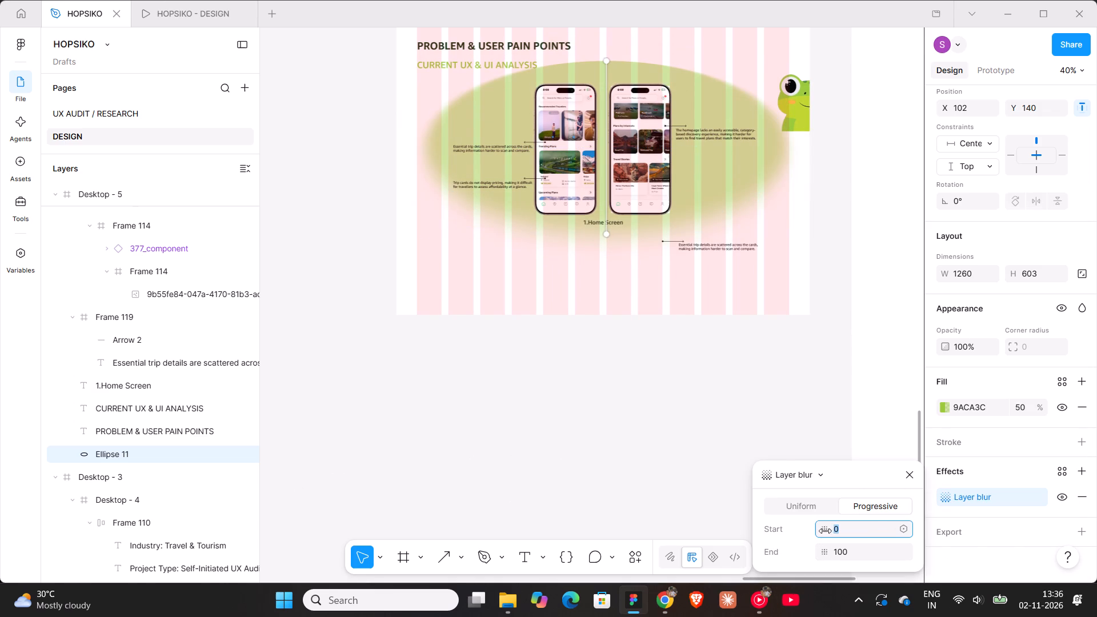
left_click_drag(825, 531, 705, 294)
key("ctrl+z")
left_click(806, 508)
Raise the green ellipse's uniform layer blur to about 618 and check the glow in the prototype preview.
left_click_drag(822, 530, 615, 304)
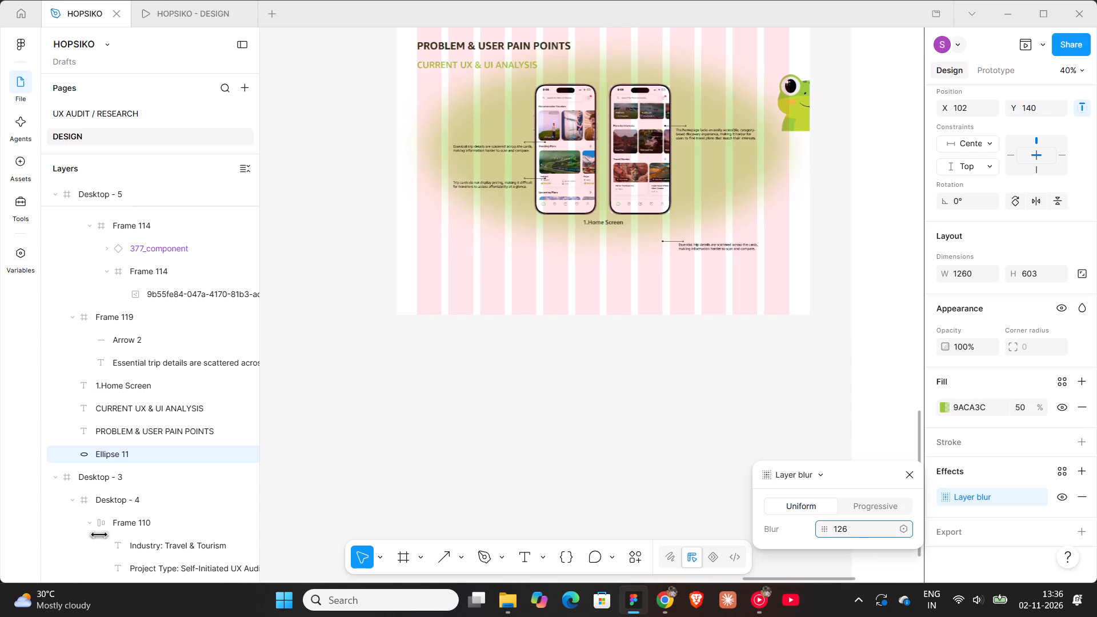
left_click_drag(615, 304, 856, 210)
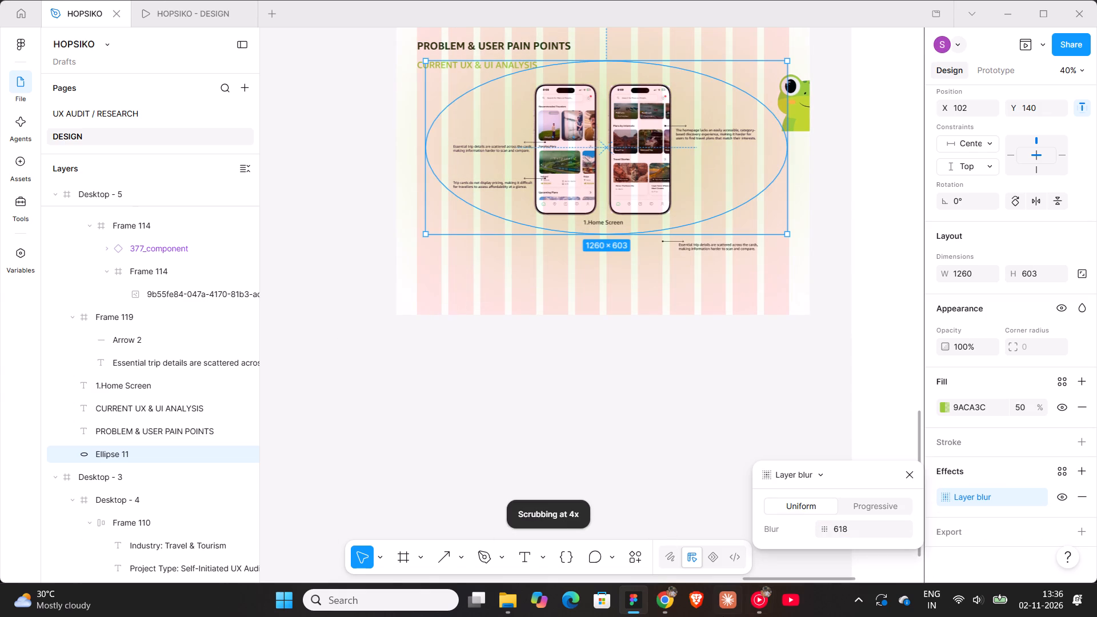
left_click(174, 7)
left_click(175, 15)
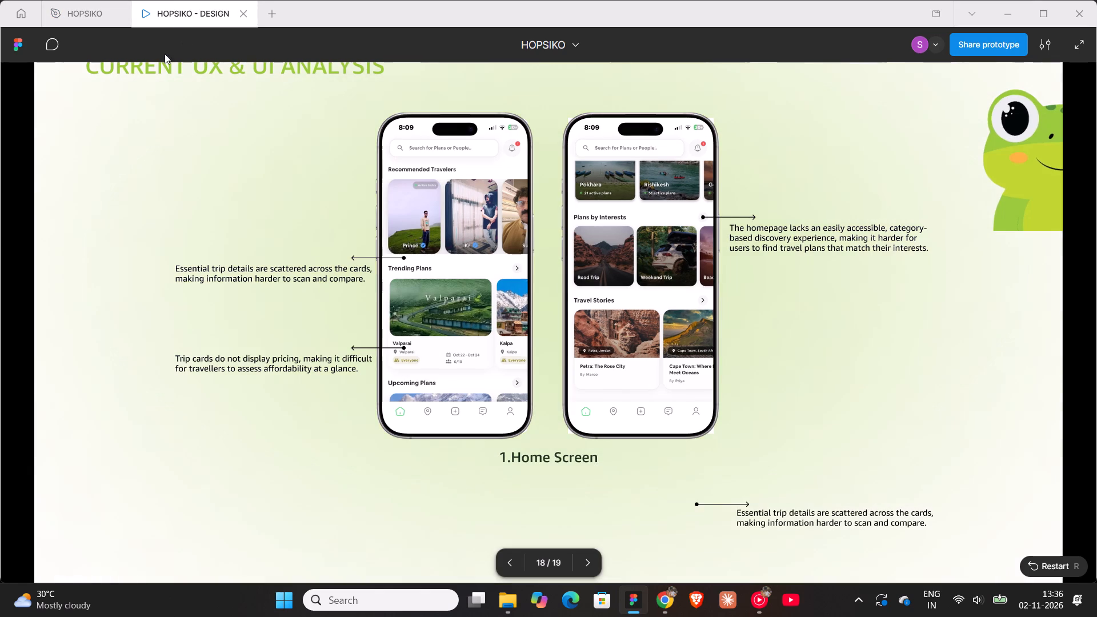
left_click(198, 195)
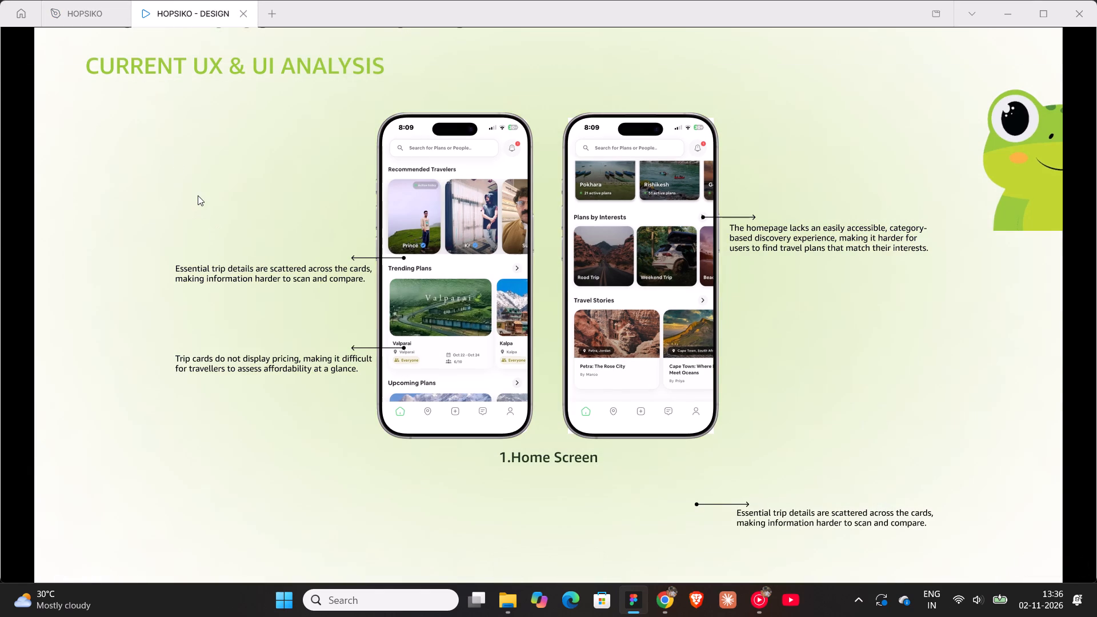
left_click(82, 15)
Set the '1.Home Screen' caption's font size to 22 and centre it horizontally in the slide.
left_click(602, 222)
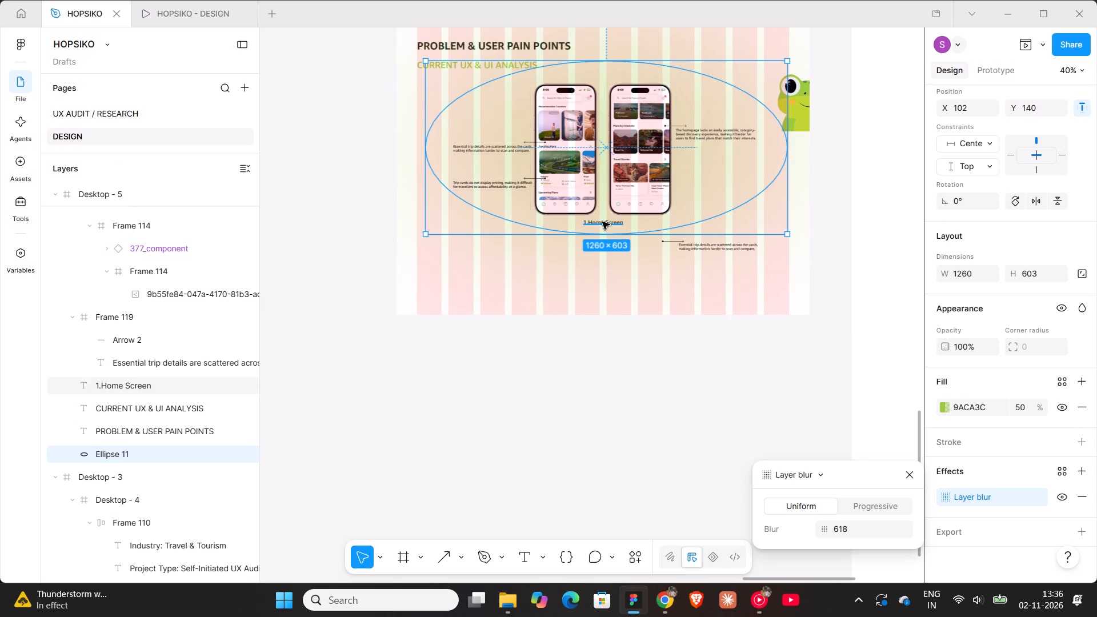
left_click(1026, 468)
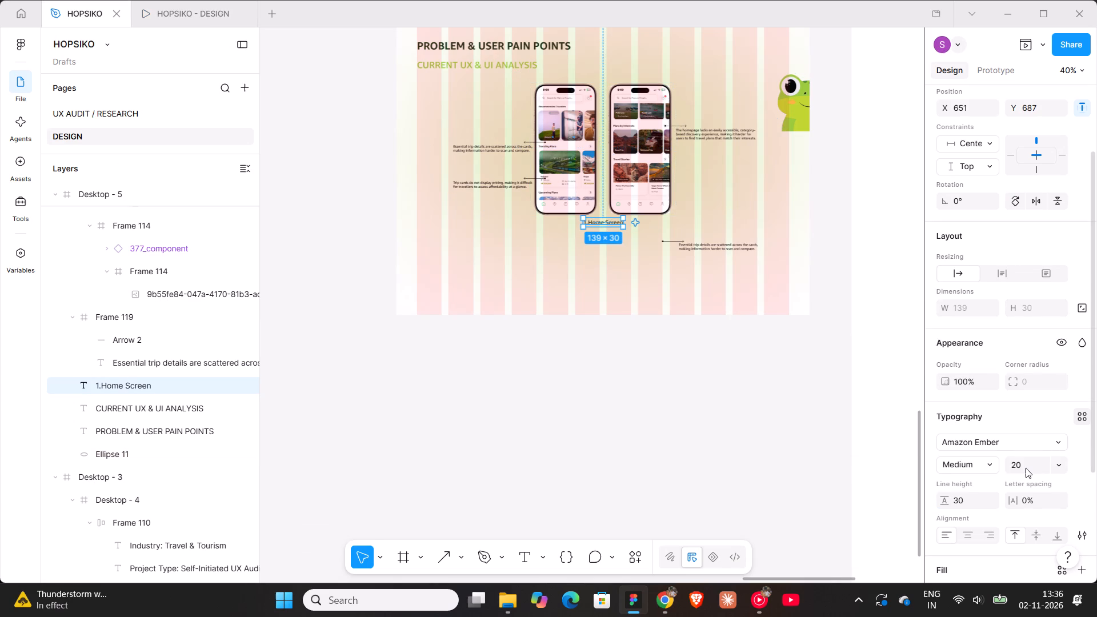
type("22")
key("Return")
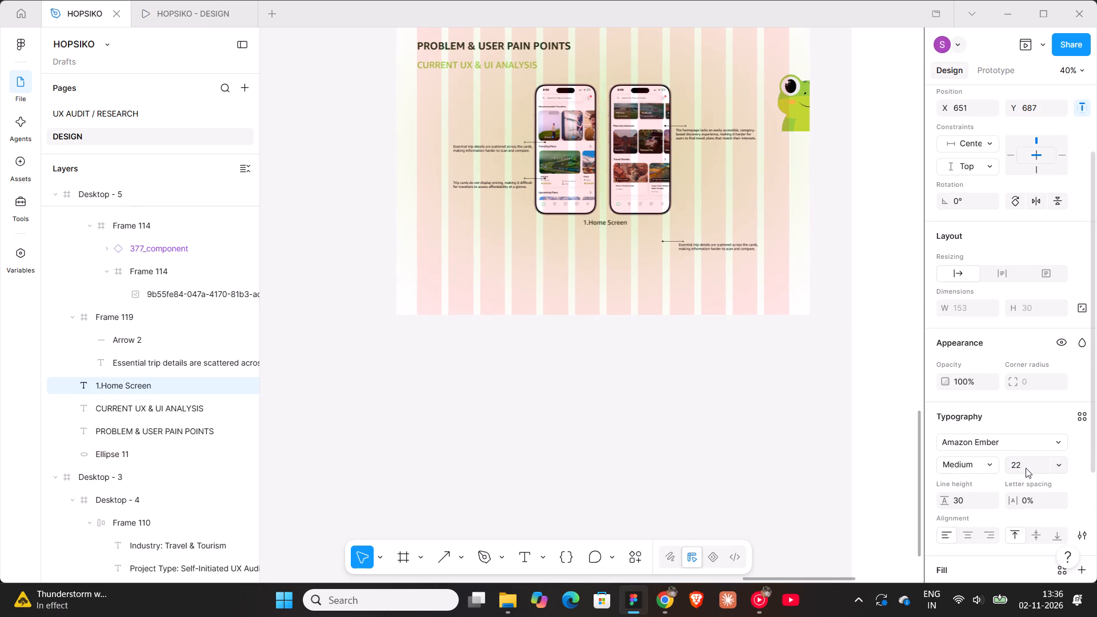
scroll(1000, 195, "up", 7)
left_click(969, 165)
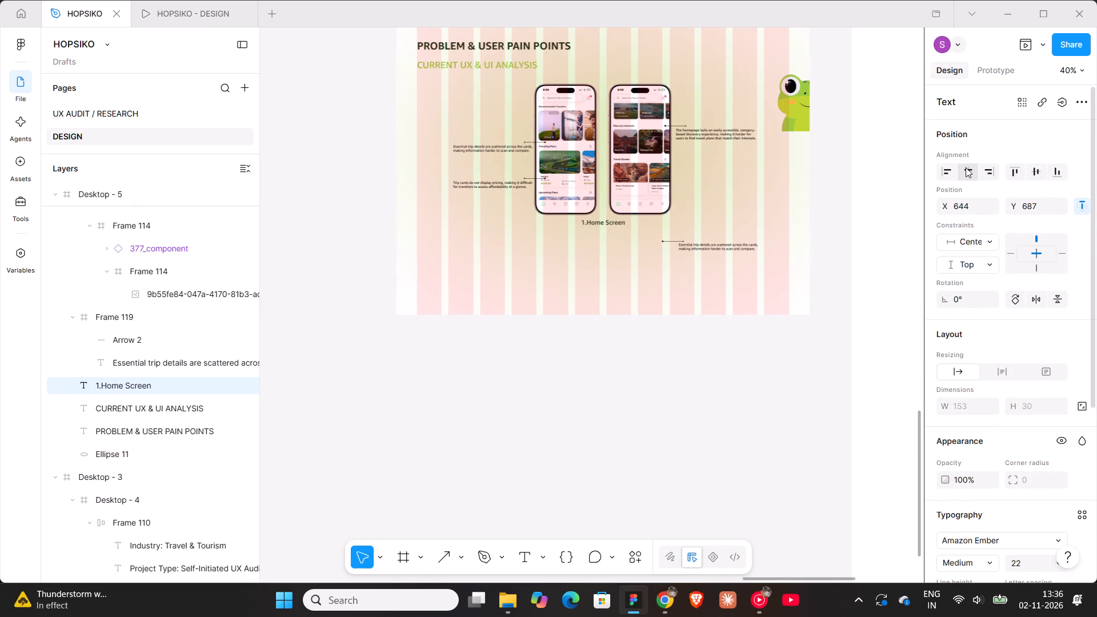
left_click(521, 271)
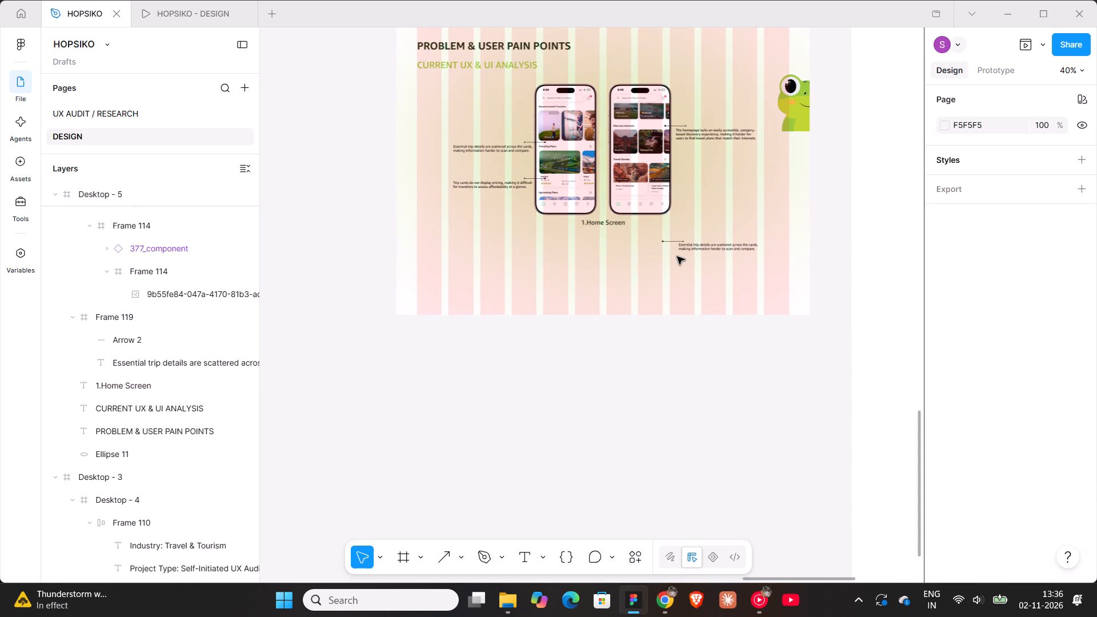
Move the spare 'Essential trip details' note out of the slide onto the empty canvas below and check the prototype preview.
left_click(679, 247)
left_click_drag(682, 246, 465, 375)
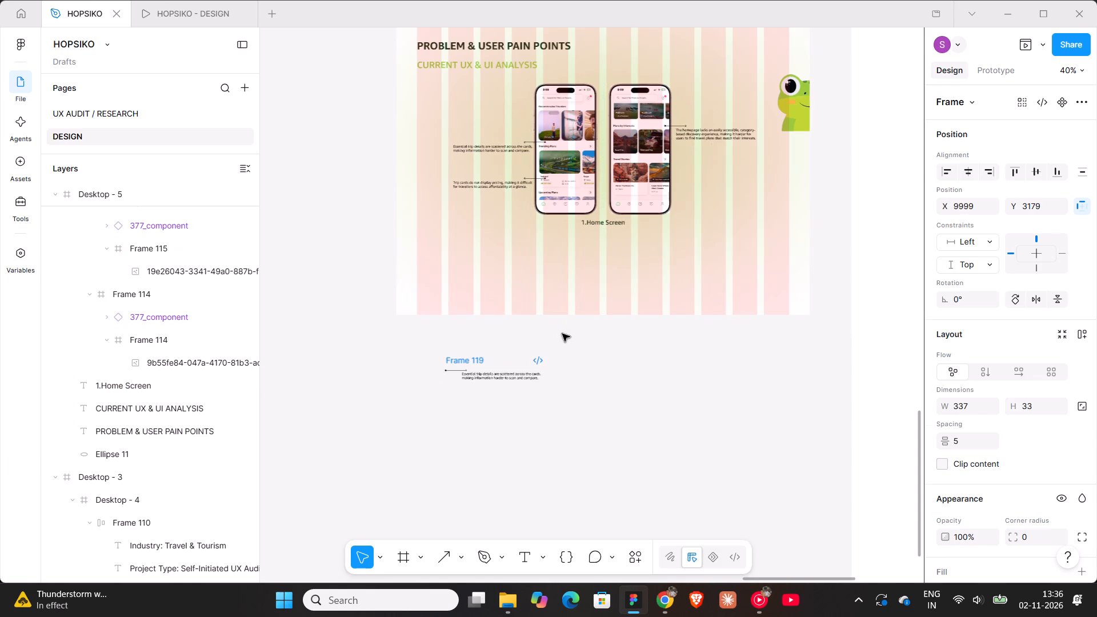
scroll(570, 327, "up", 5)
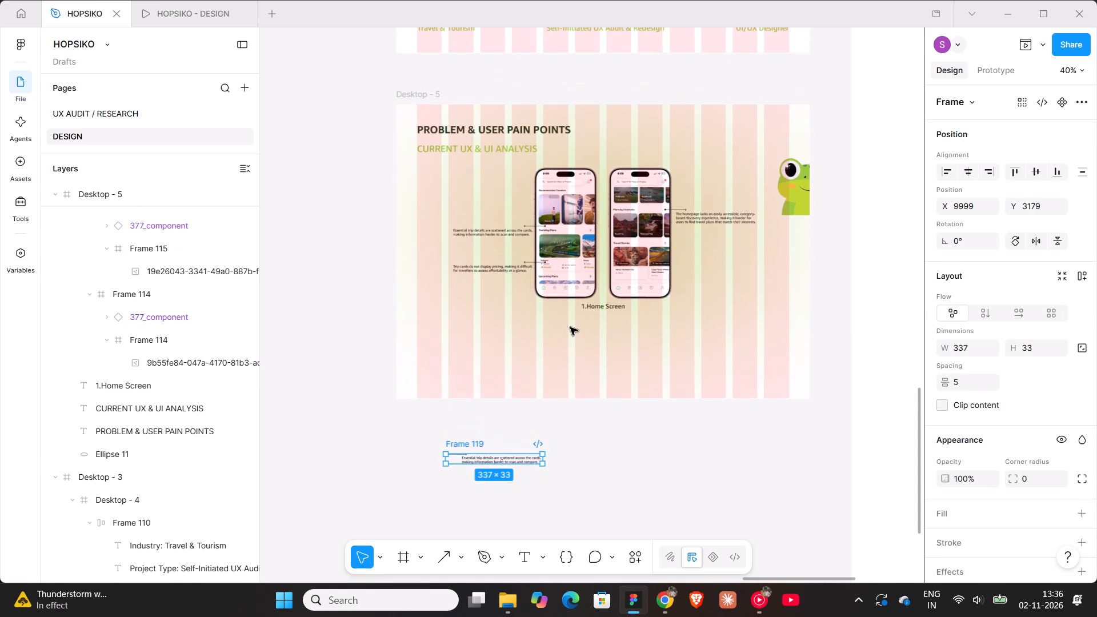
left_click(183, 20)
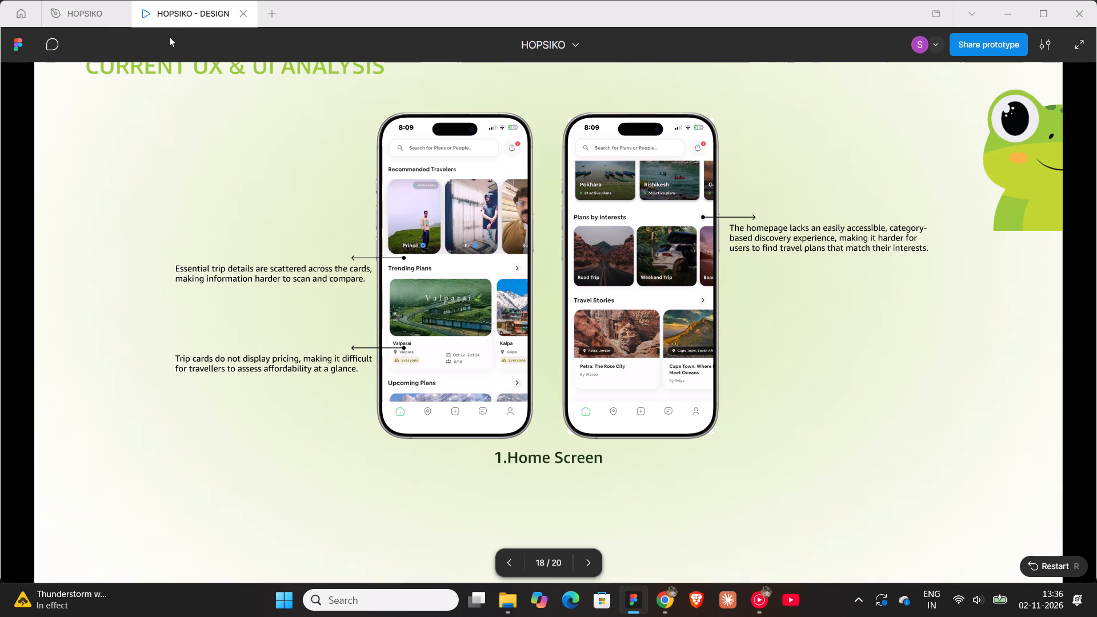
left_click(62, 14)
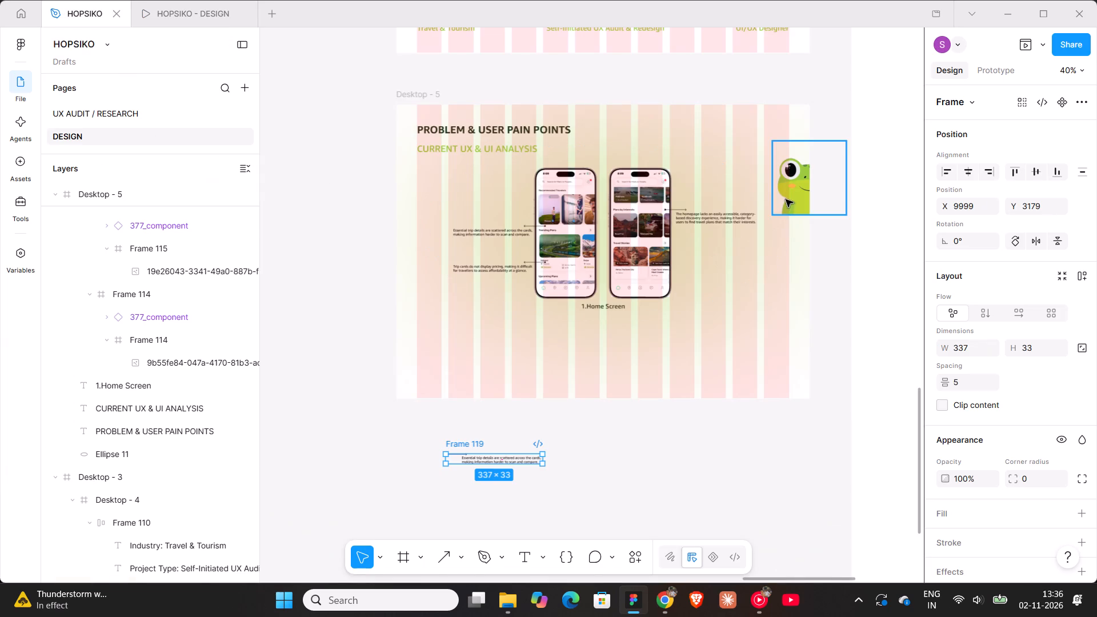
Try the frog image at 75% opacity, check the prototype preview, and settle on 85% opacity.
left_click(786, 199)
left_click(962, 444)
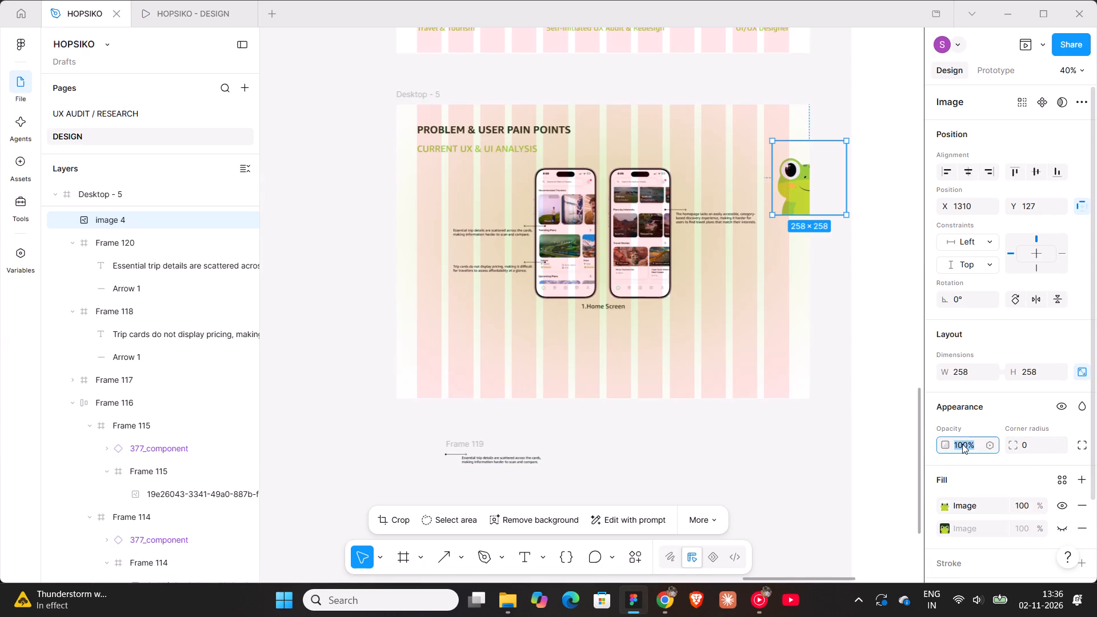
type("75")
key("Return")
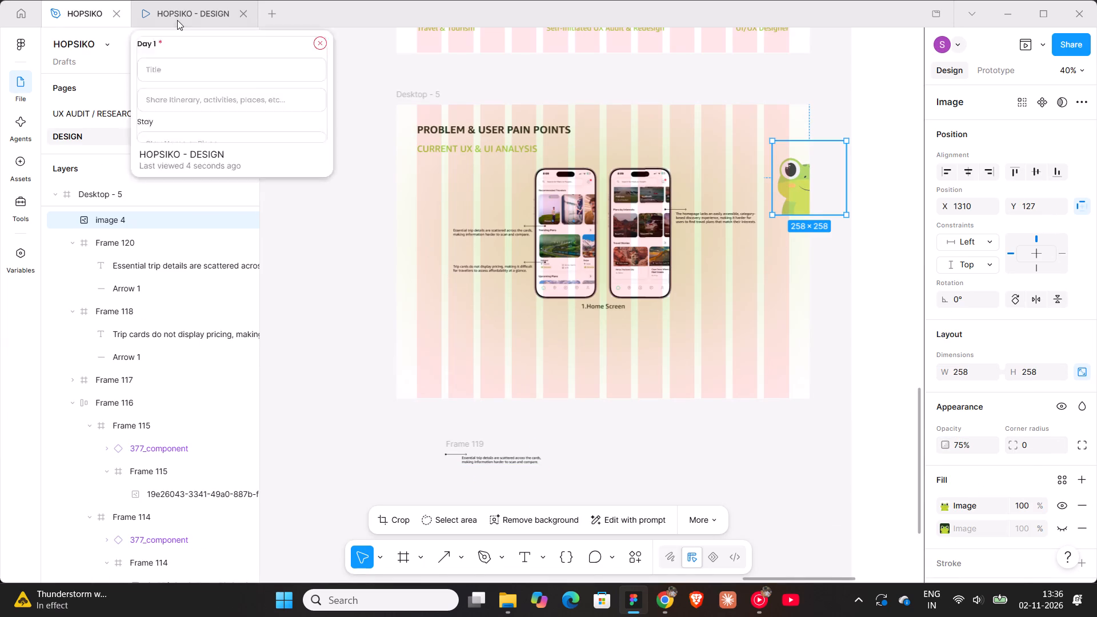
left_click(177, 20)
left_click(67, 25)
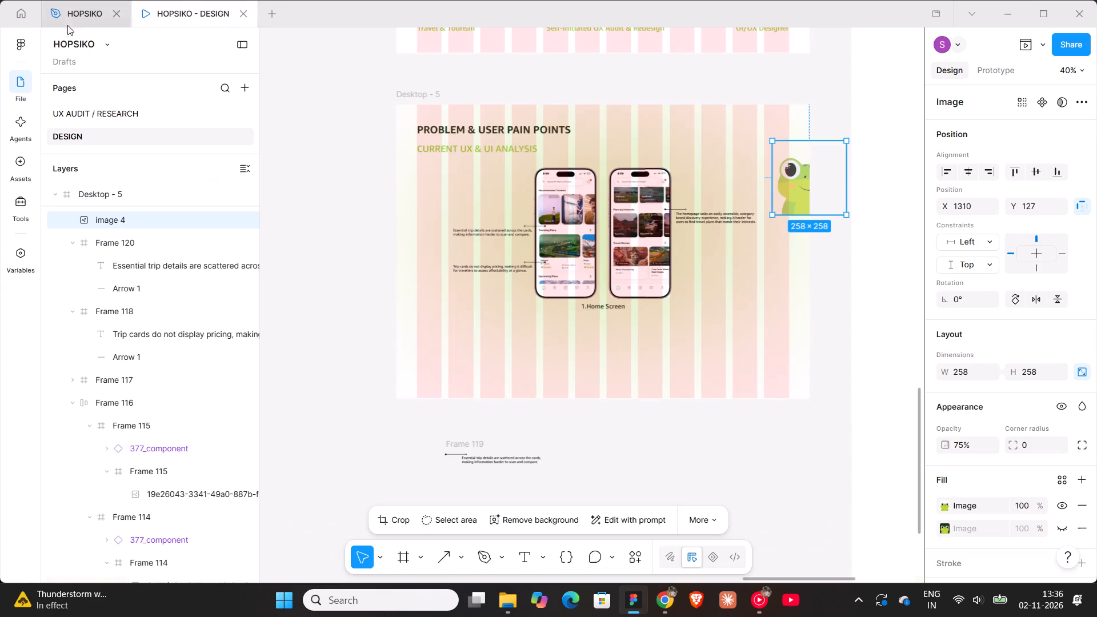
left_click(976, 439)
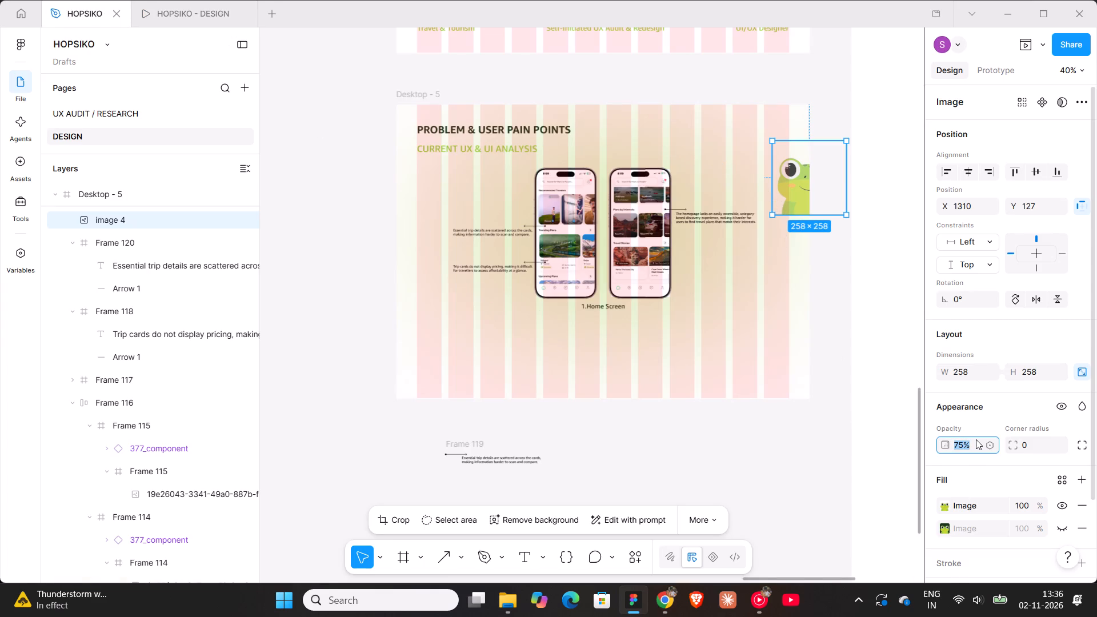
type("85")
key("Return")
left_click(395, 213)
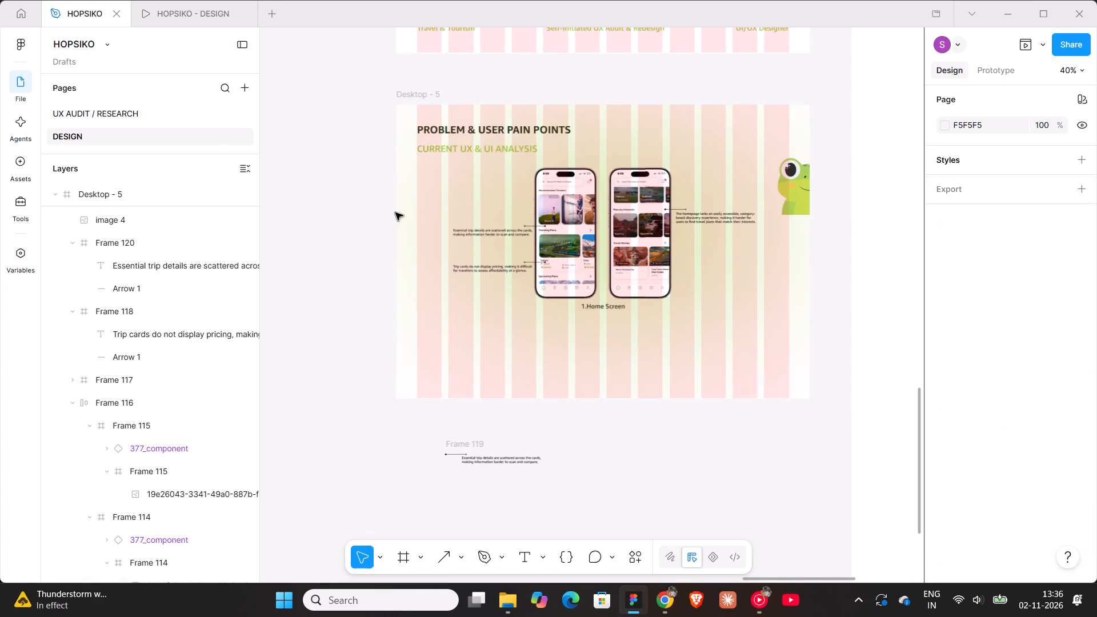
Move the spare note Frame 119 from below the slide to the empty canvas on its left side.
scroll(399, 227, "up", 6)
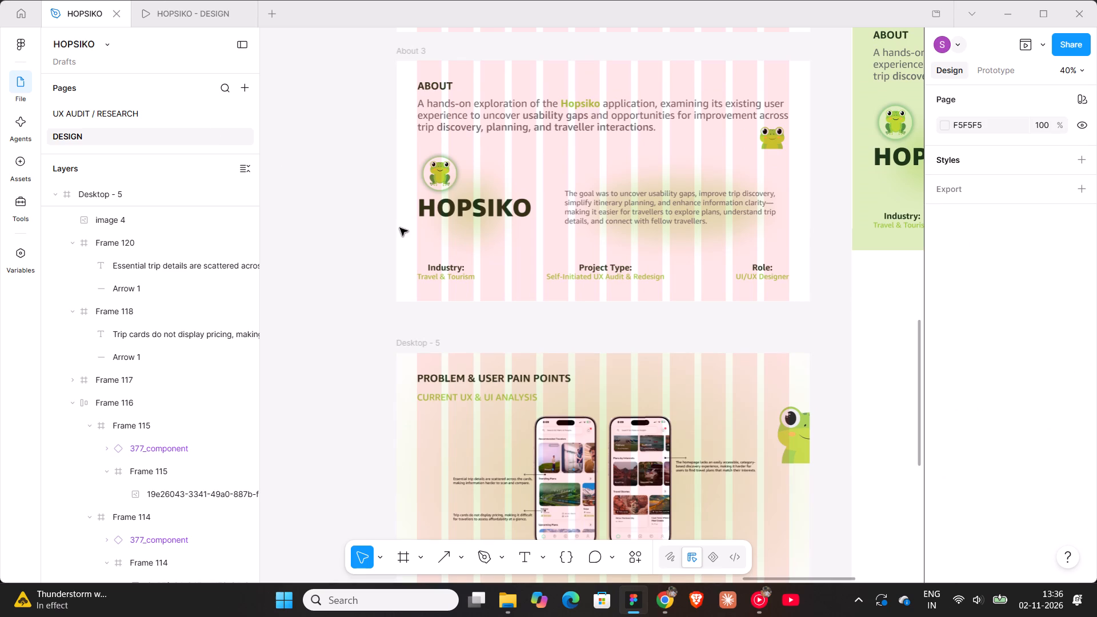
scroll(400, 228, "down", 7)
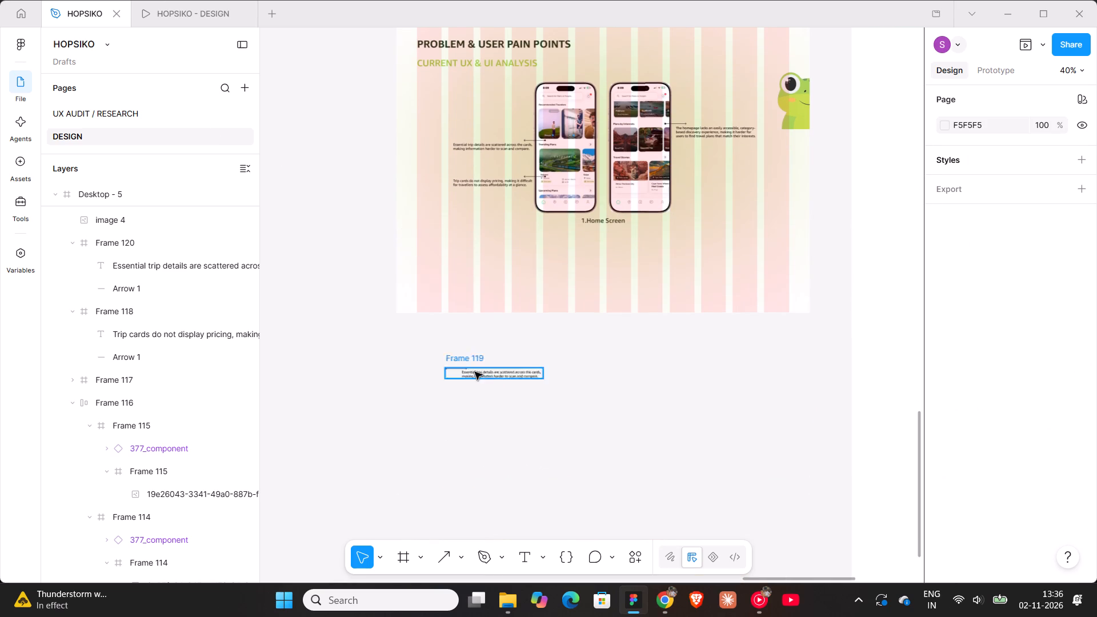
left_click_drag(461, 359, 294, 278)
Extend the Desktop - 5 slide frame downward to a height of about 2288, keeping its width at 1440.
scroll(447, 317, "up", 2)
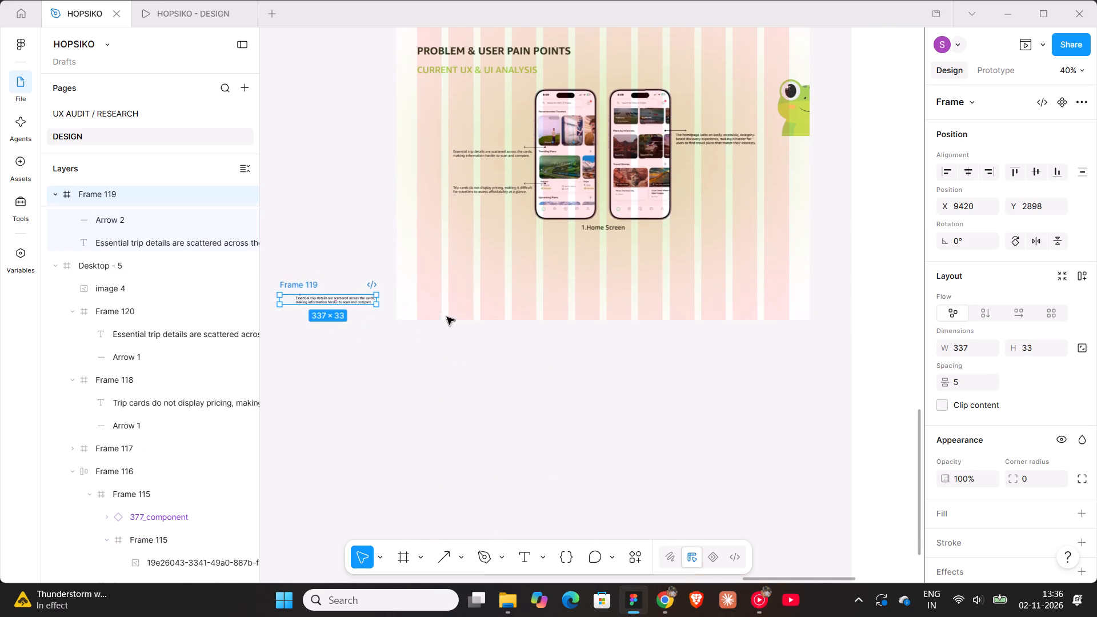
scroll(447, 317, "up", 2)
left_click(429, 163)
left_click_drag(608, 467, 607, 506)
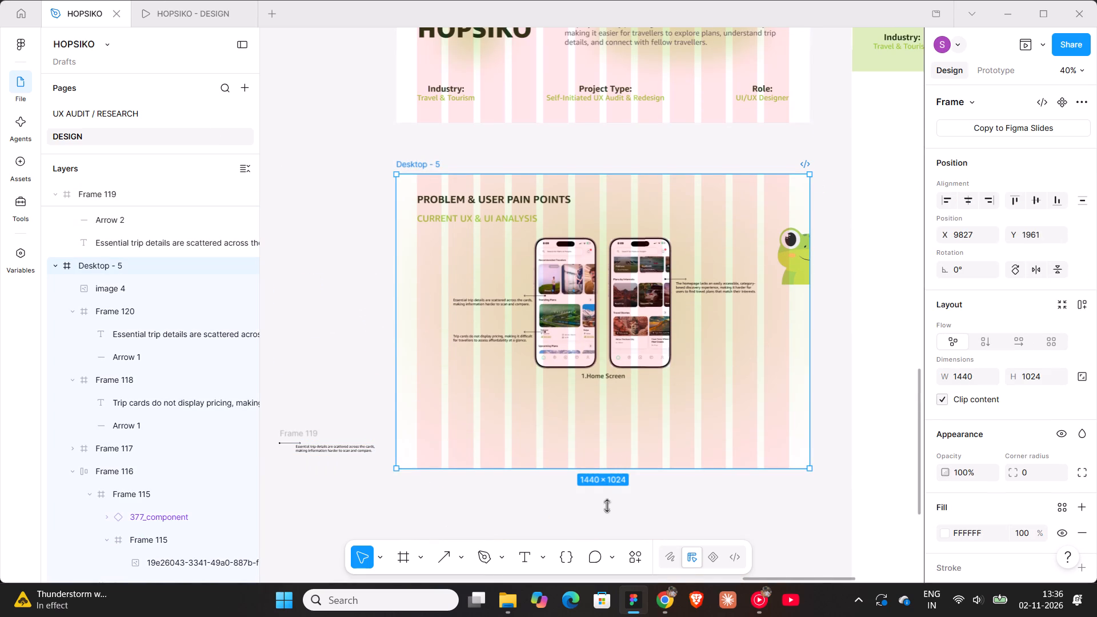
left_click_drag(607, 506, 605, 533)
scroll(591, 366, "down", 18)
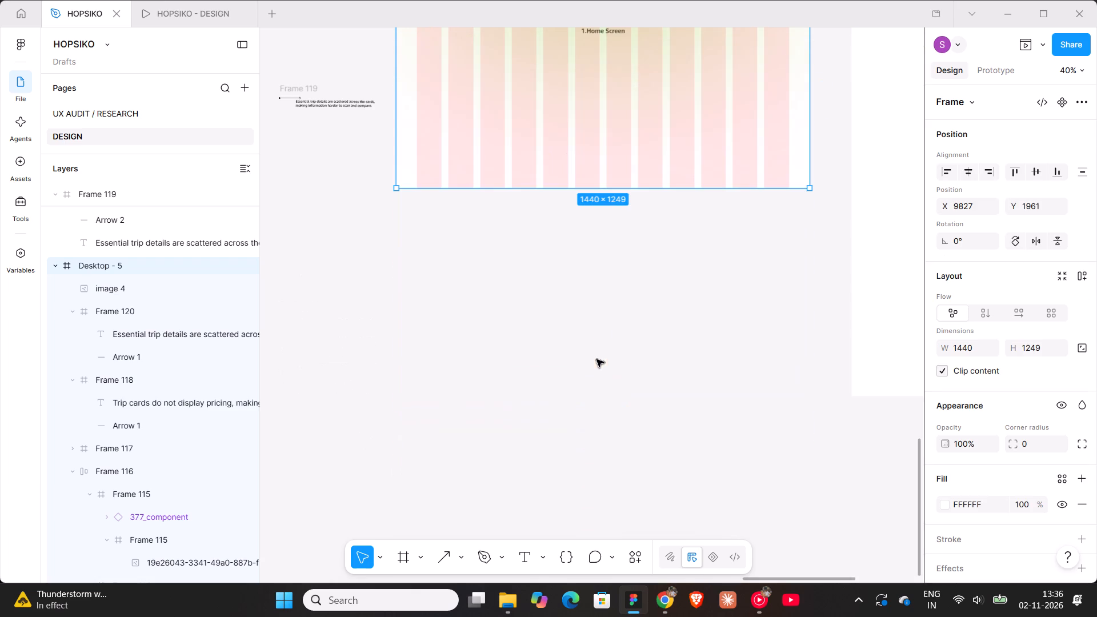
left_click_drag(604, 189, 612, 486)
Scale the Frame 27 trip details phone mockup proportionally to a width of 250.
scroll(591, 356, "up", 3)
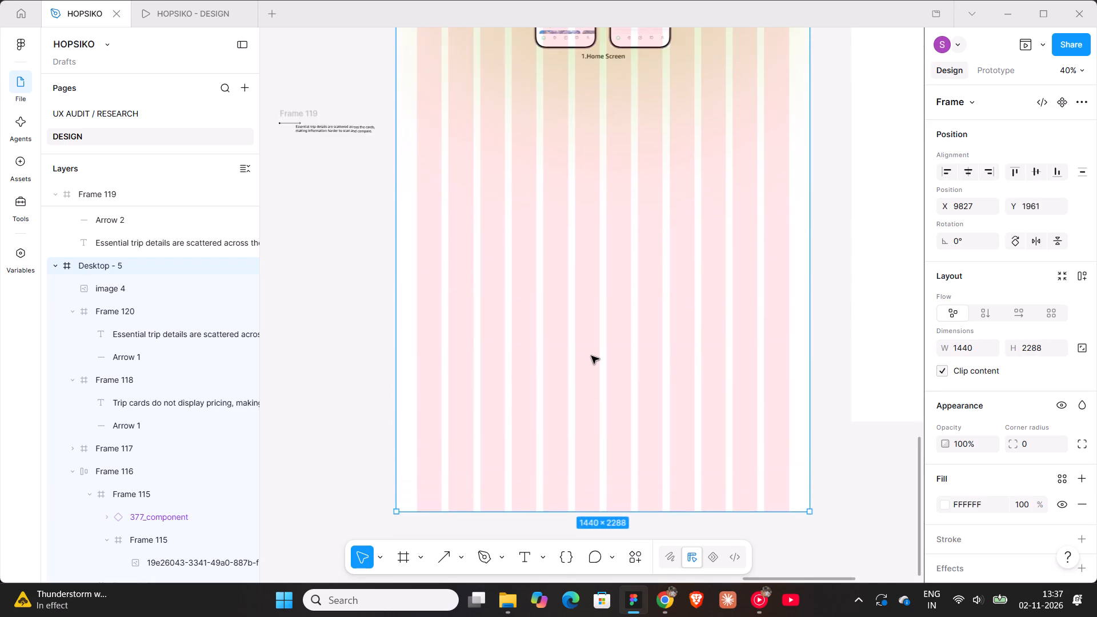
scroll(591, 356, "up", 4)
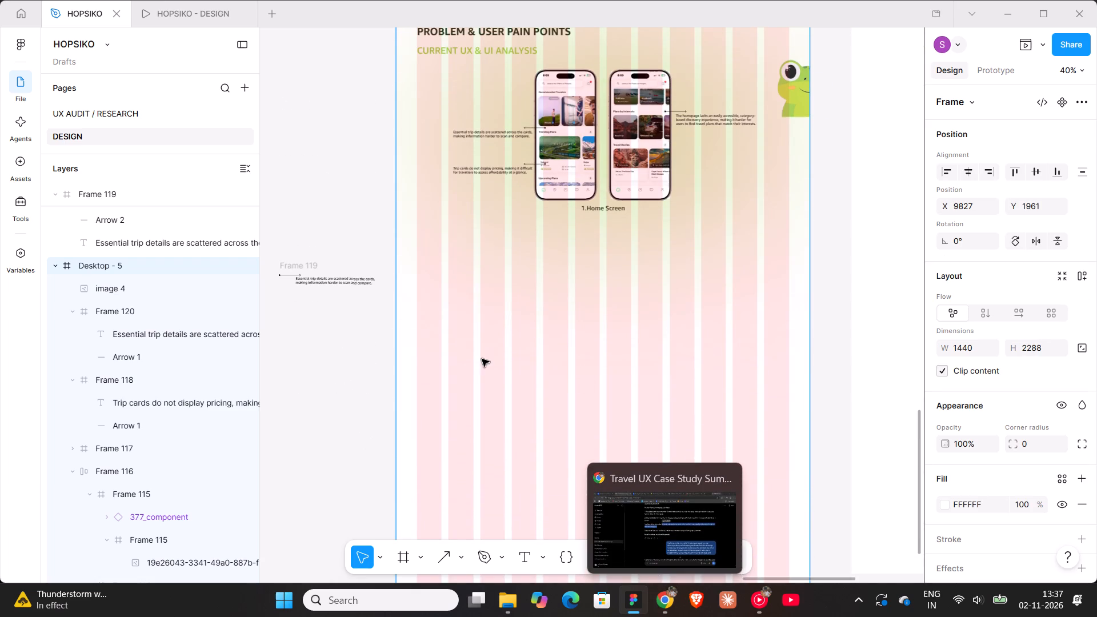
scroll(485, 343, "down", 7, "ctrl")
scroll(626, 308, "down", 5, "ctrl")
scroll(626, 308, "up", 5, "shift")
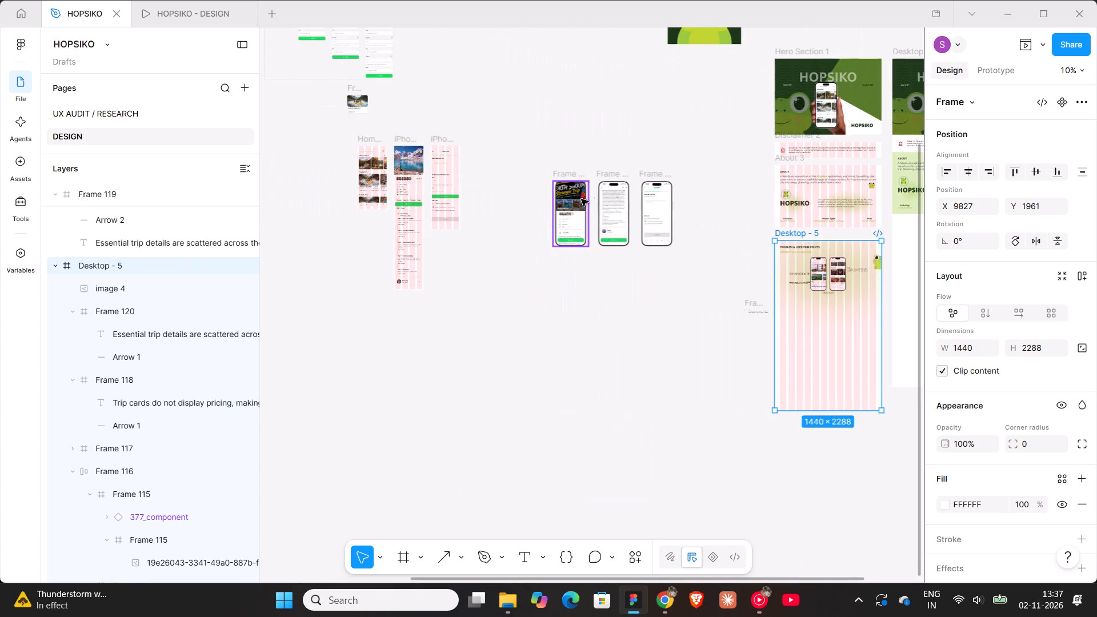
scroll(586, 194, "up", 10, "ctrl")
scroll(586, 193, "down", 1, "ctrl")
scroll(586, 193, "down", 4, "shift")
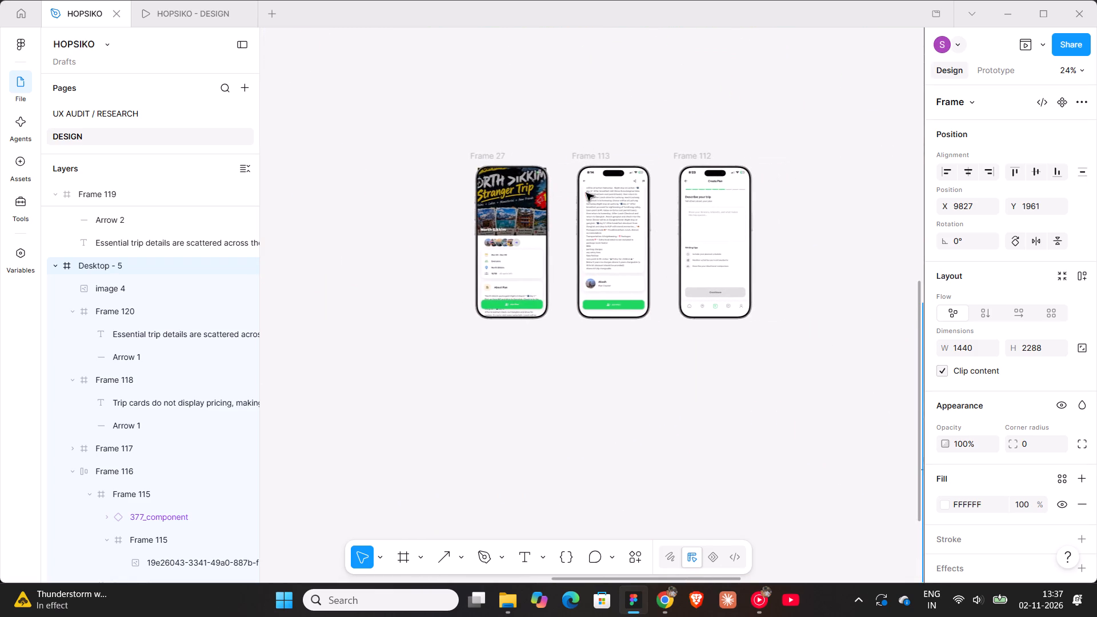
left_click(477, 153)
left_click(585, 153, "shift")
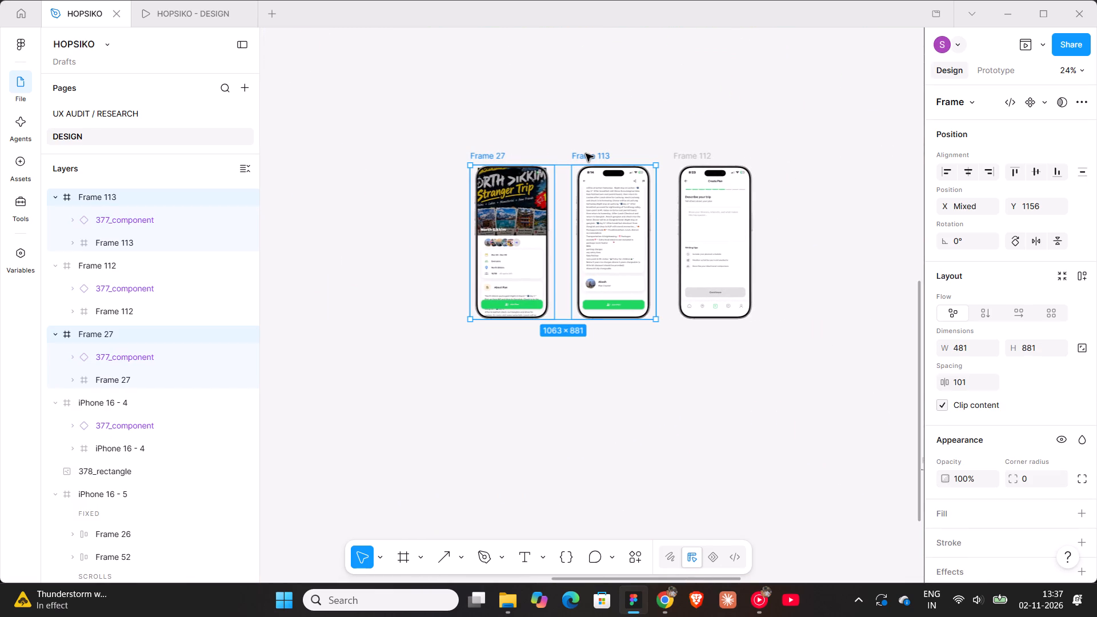
key("k")
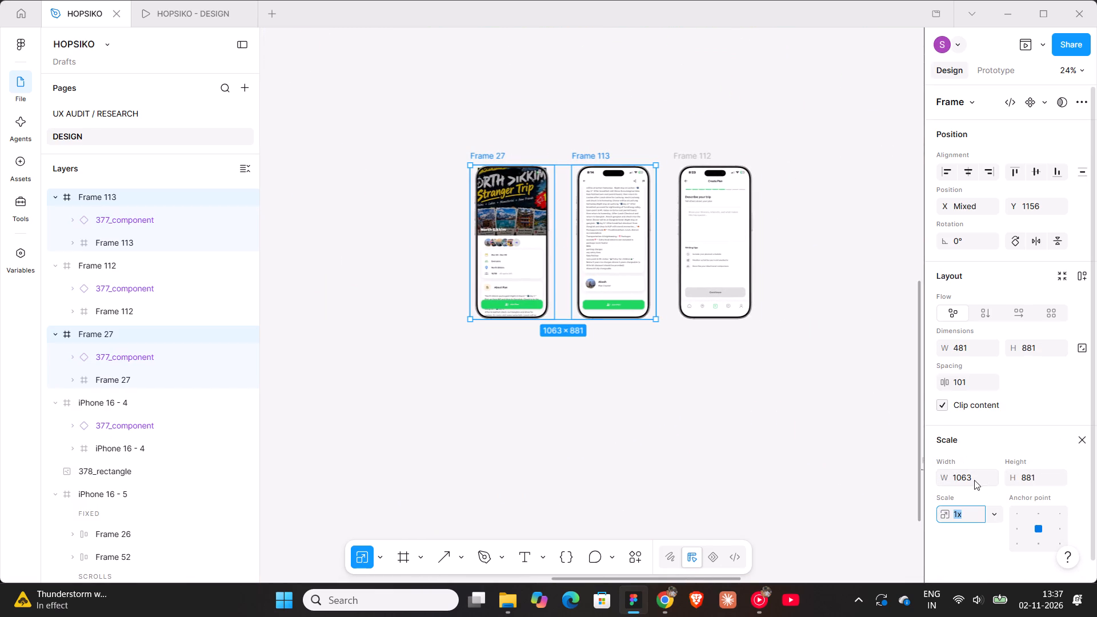
left_click(690, 403)
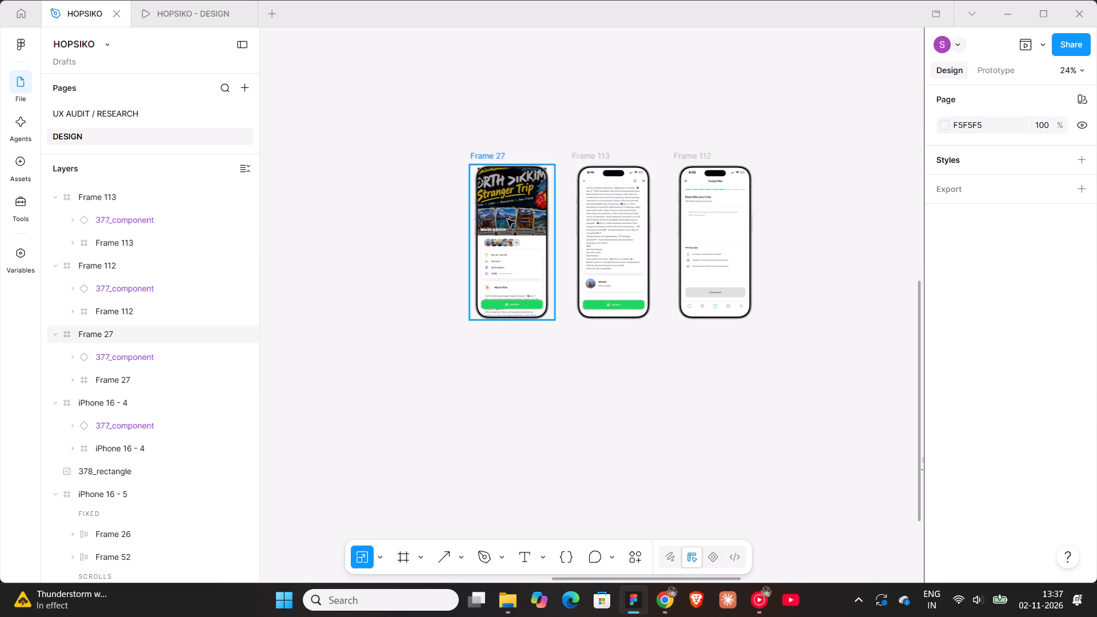
left_click(500, 150)
left_click(965, 444)
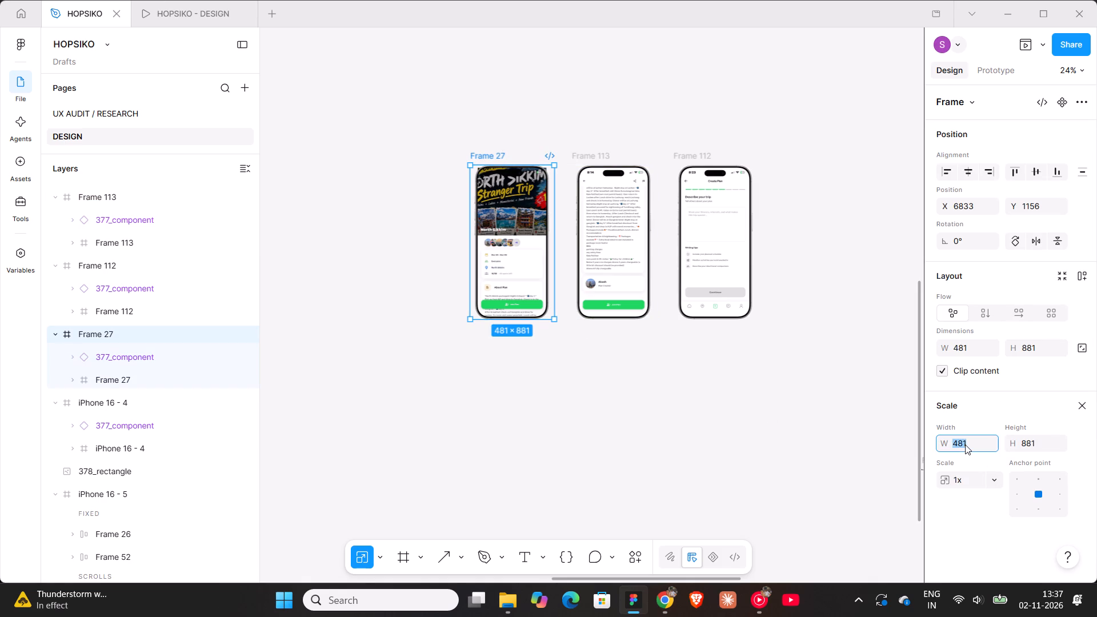
type("250")
key("Return")
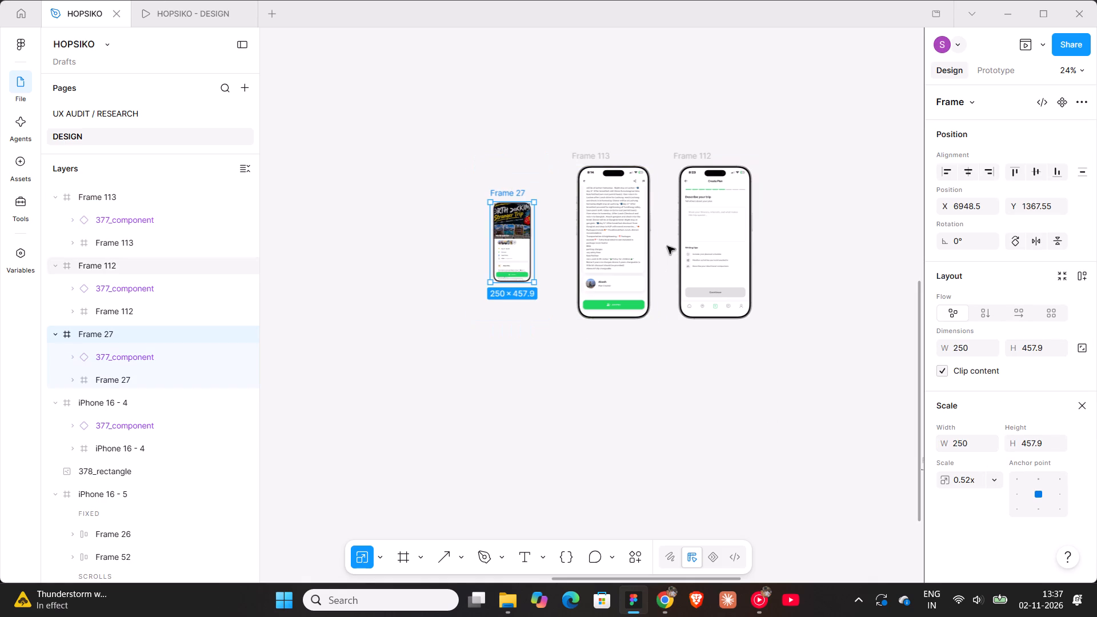
Scale the neighbouring Frame 113 phone mockup proportionally to the same width of 250.
left_click(594, 159)
left_click(958, 446)
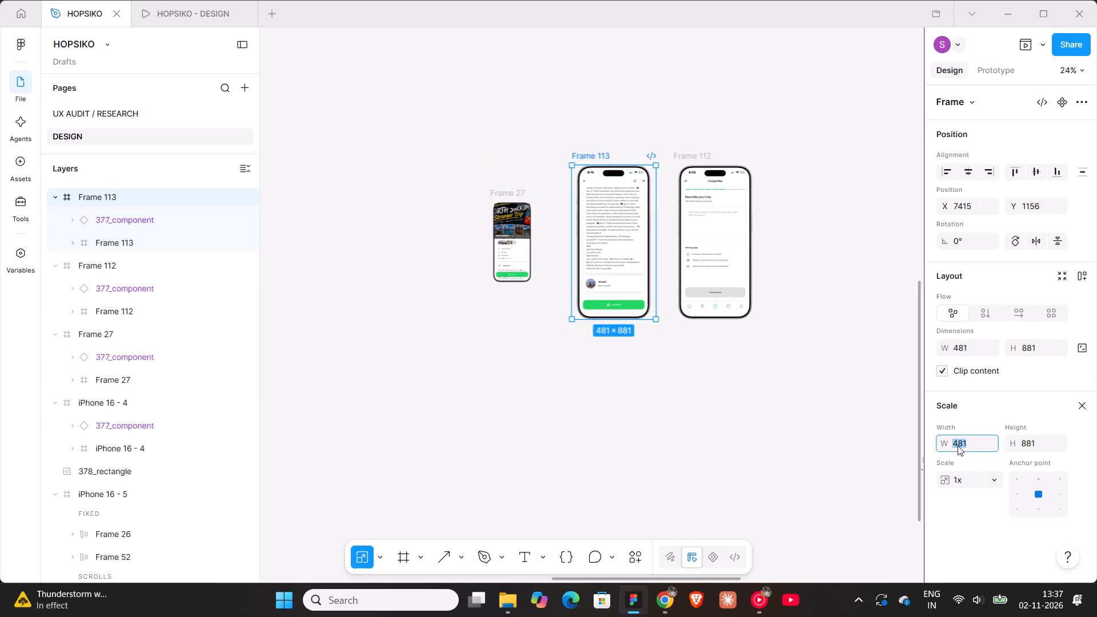
key("2")
type("50")
key("Return")
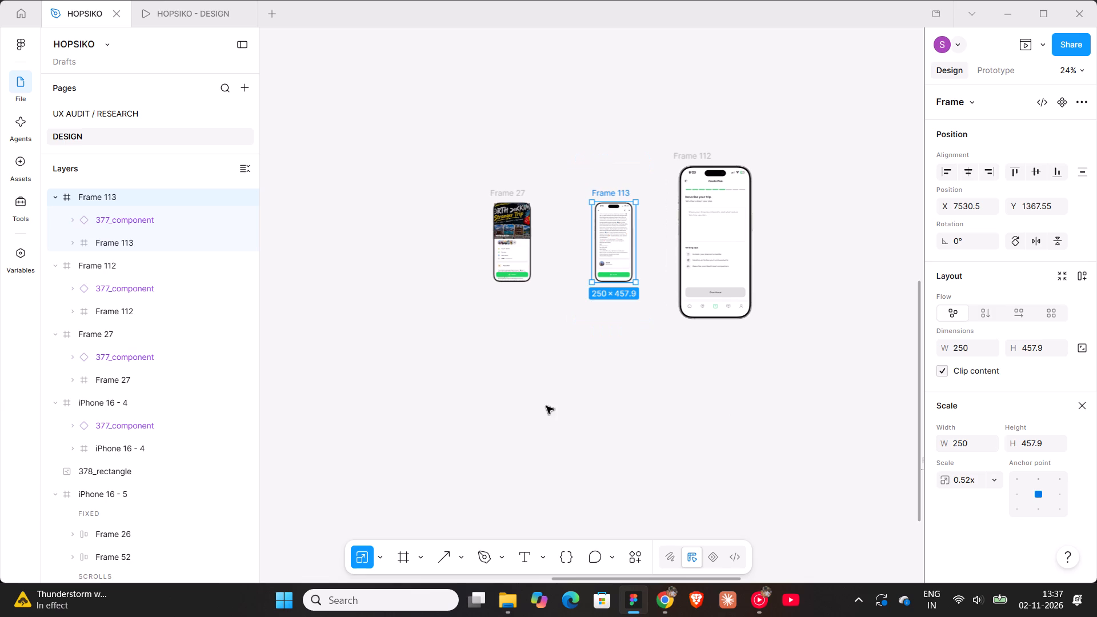
left_click(521, 389)
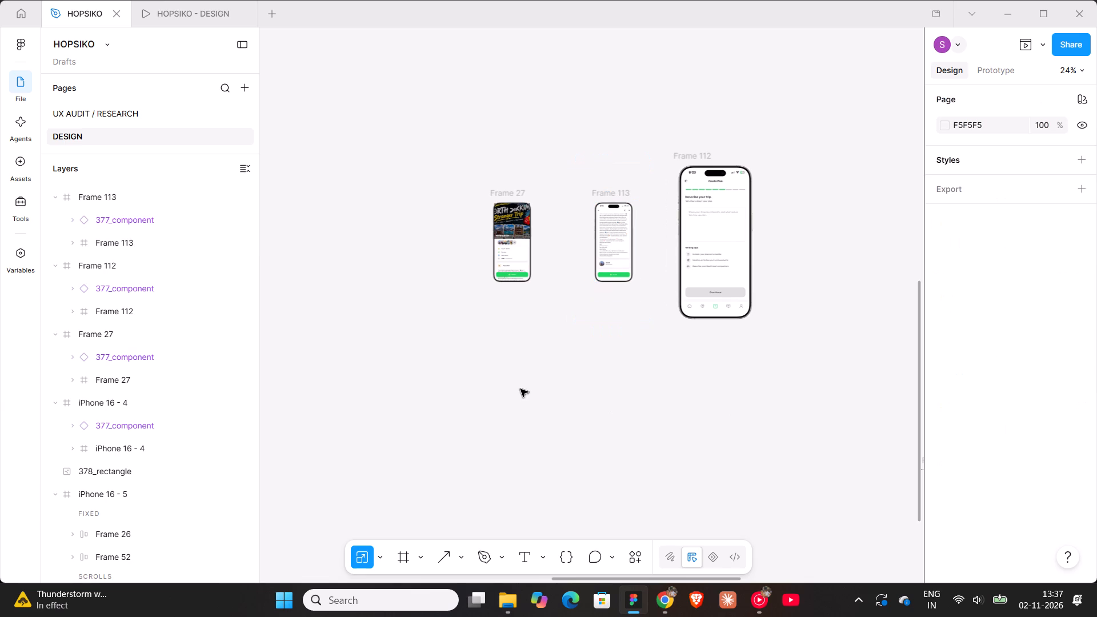
Move the scaled Frame 27 and Frame 113 mockups together into the Desktop - 5 slide, below the Home Screen phones.
scroll(521, 389, "down", 4, "shift")
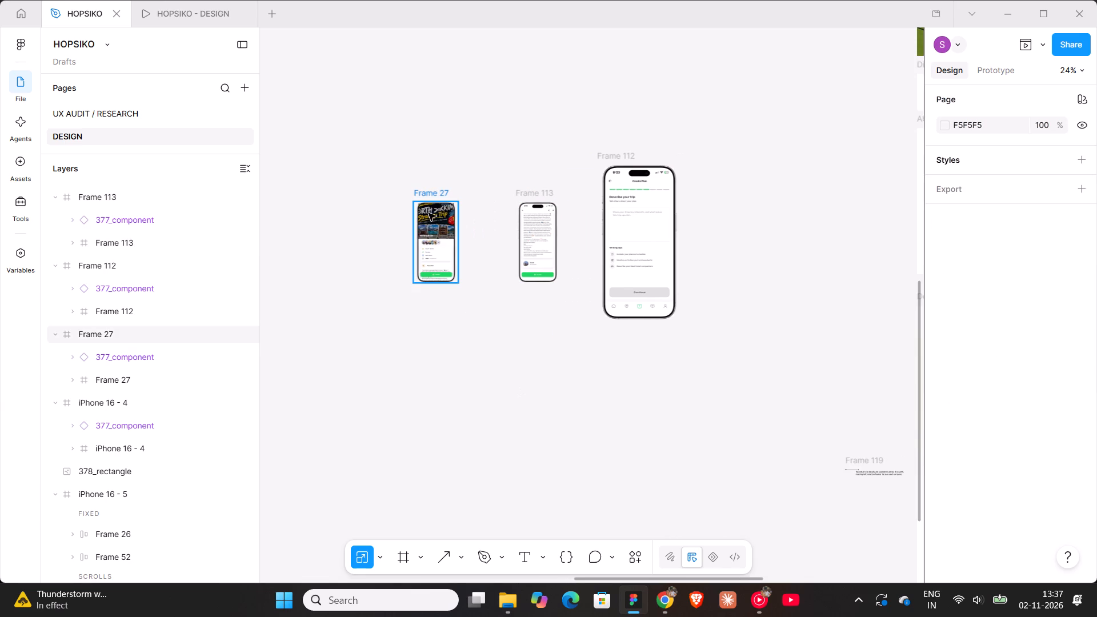
left_click(431, 190)
left_click(548, 193, "shift")
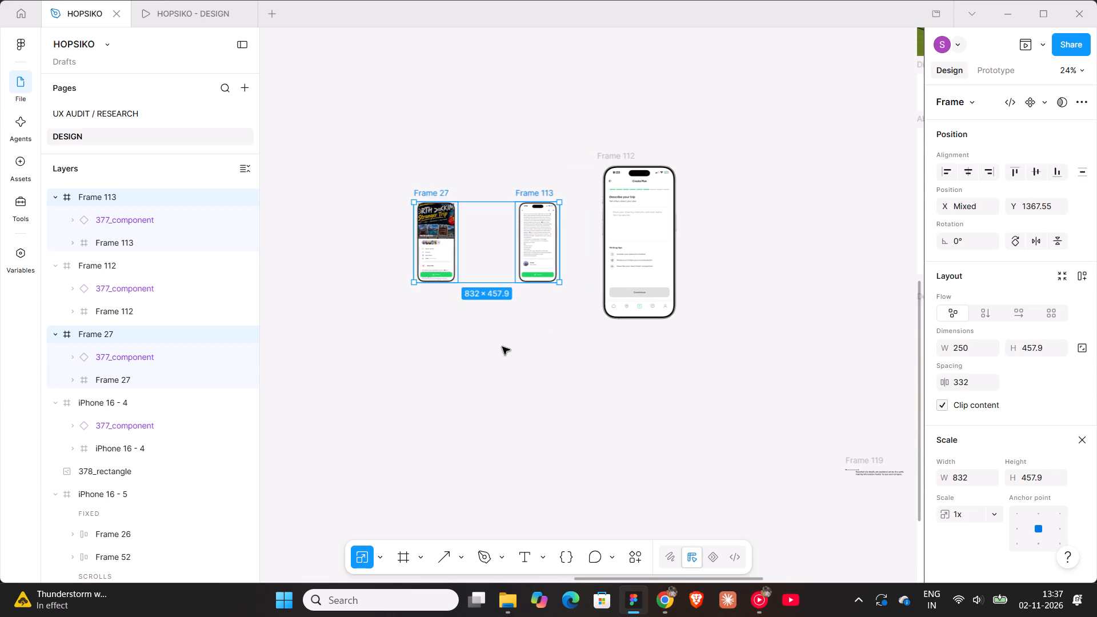
scroll(502, 347, "down", 9, "ctrl")
left_click_drag(494, 316, 650, 392)
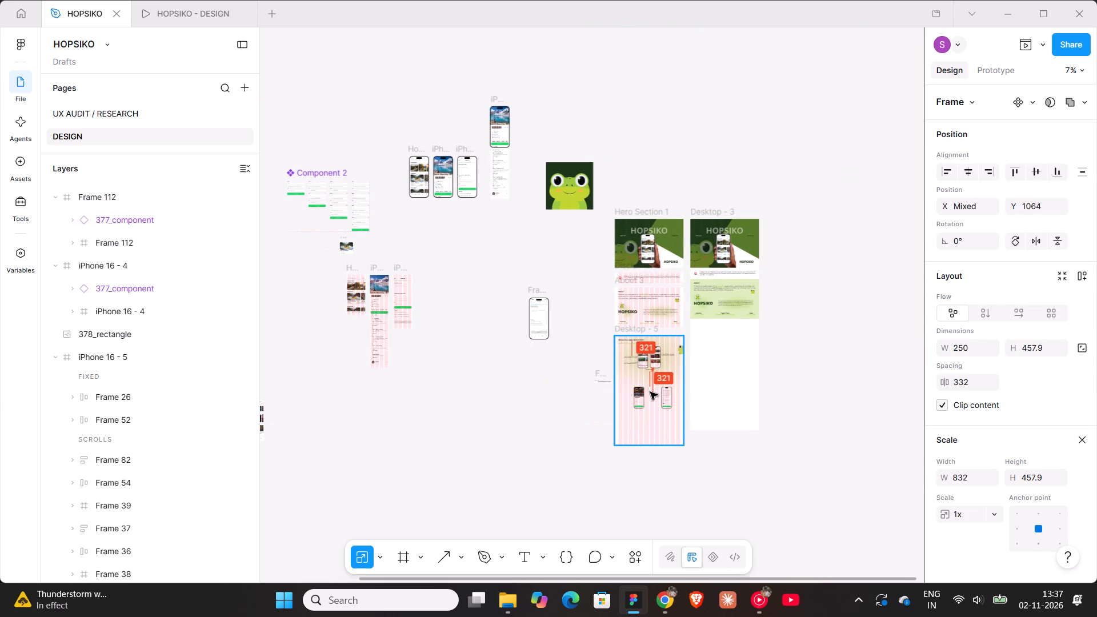
left_click_drag(650, 392, 646, 386)
scroll(646, 386, "up", 15, "ctrl")
left_click(654, 247)
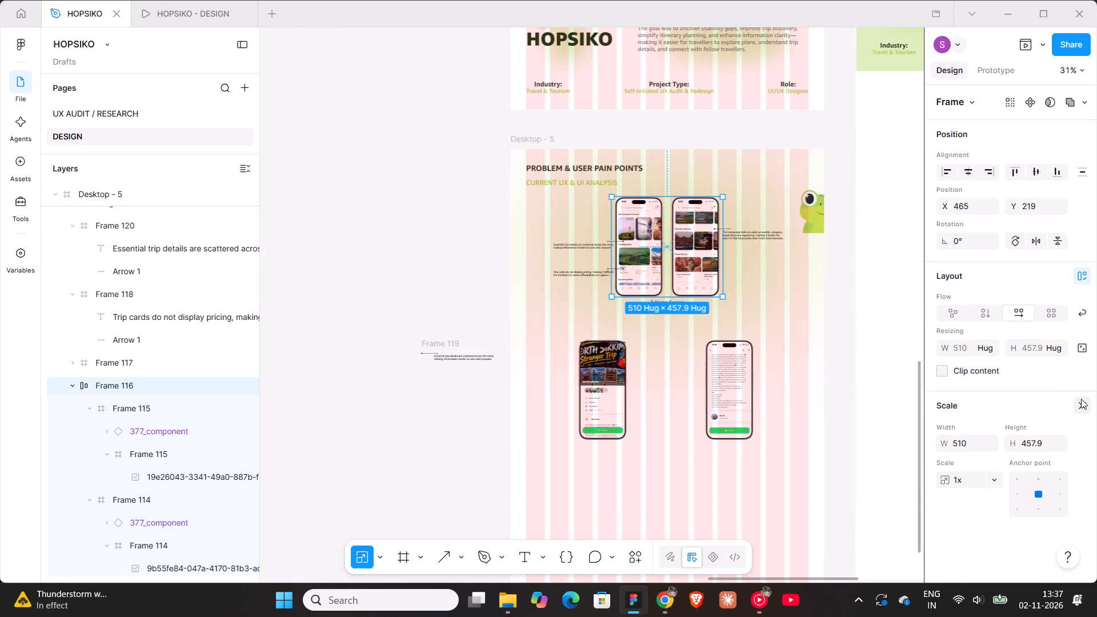
left_click(1081, 399)
Set the horizontal spacing between the Frame 27 and Frame 113 mockups to 10.
scroll(818, 371, "down", 3)
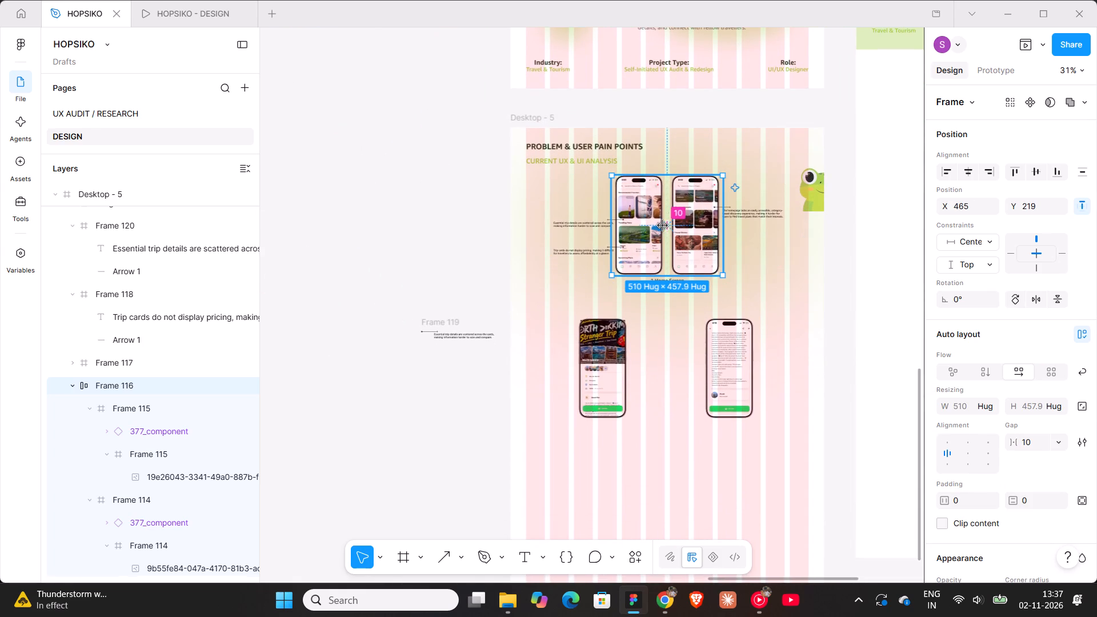
left_click(619, 355)
left_click(730, 363, "shift")
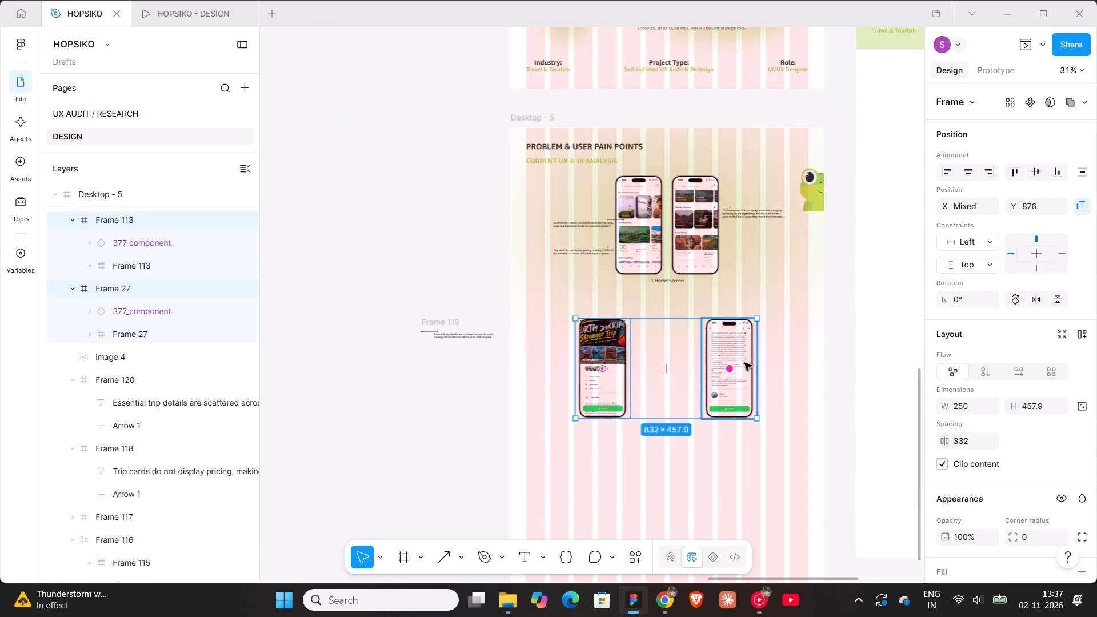
scroll(994, 513, "down", 1)
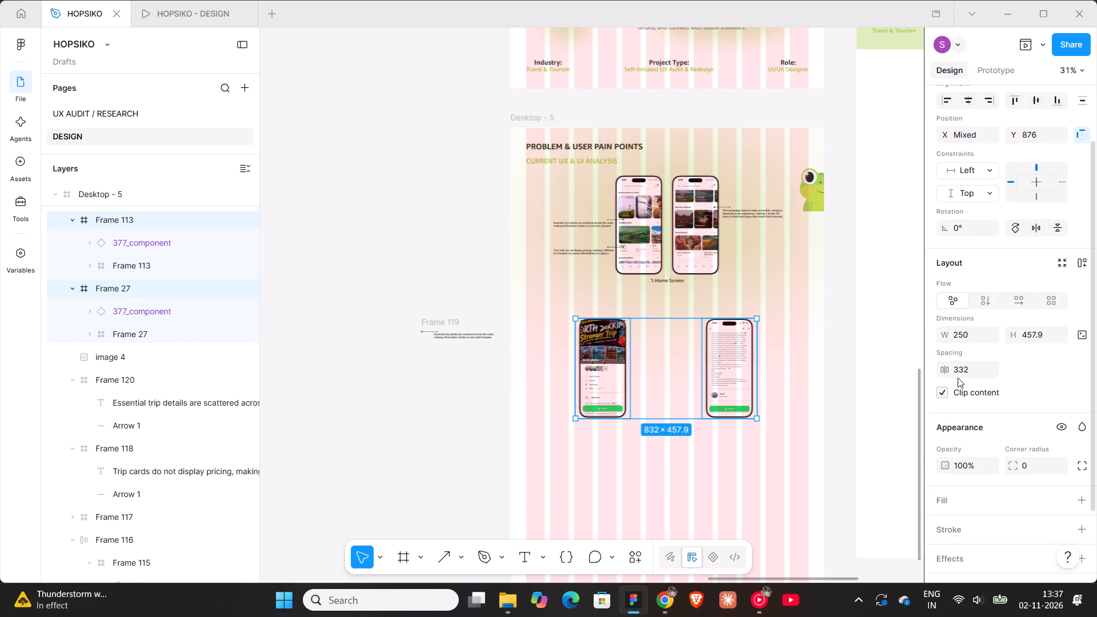
left_click(958, 378)
left_click(958, 374)
type("10")
key("Return")
Wrap the two trip details mockups in an auto layout frame and centre it horizontally in the slide.
key("shift+a")
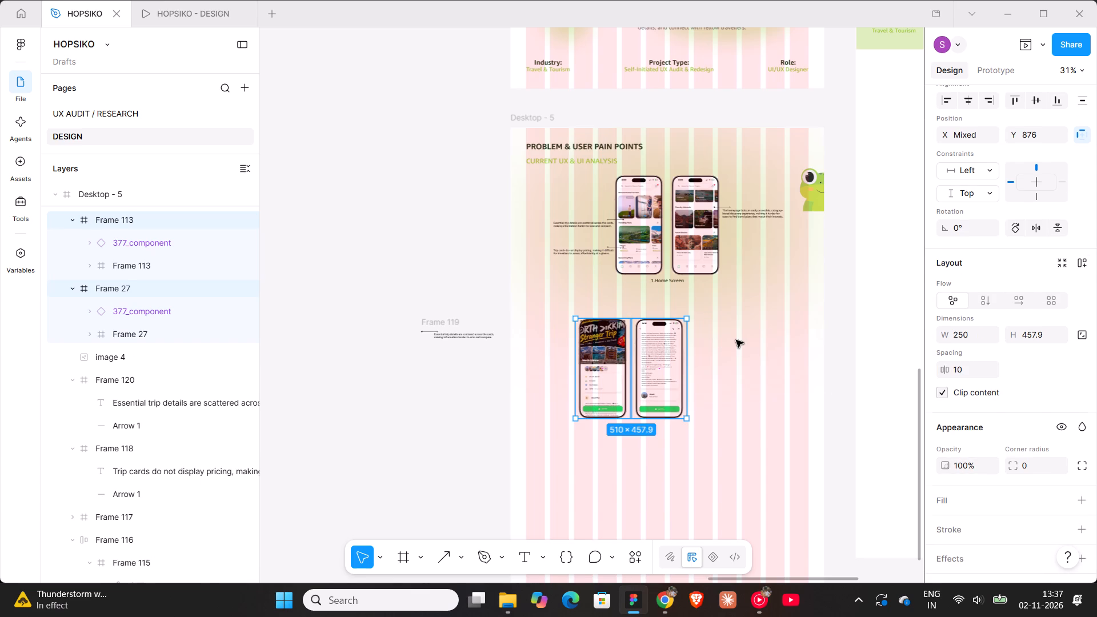
left_click(965, 106)
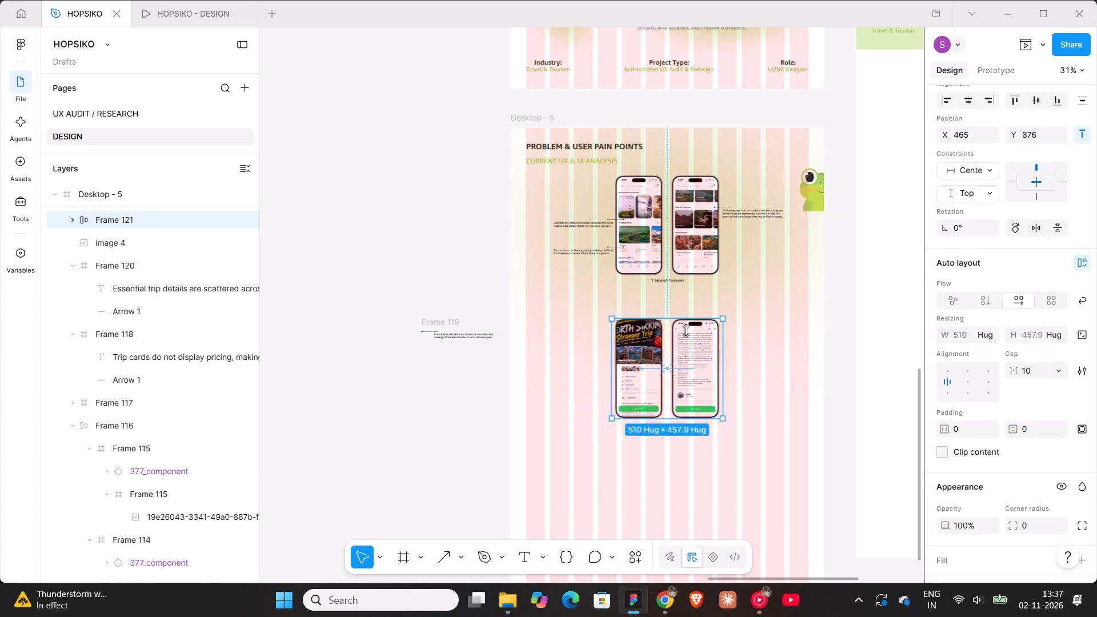
Move the two-phone trip details frame out of the slide onto the empty canvas on its left side, below Frame 119.
scroll(696, 346, "down", 3)
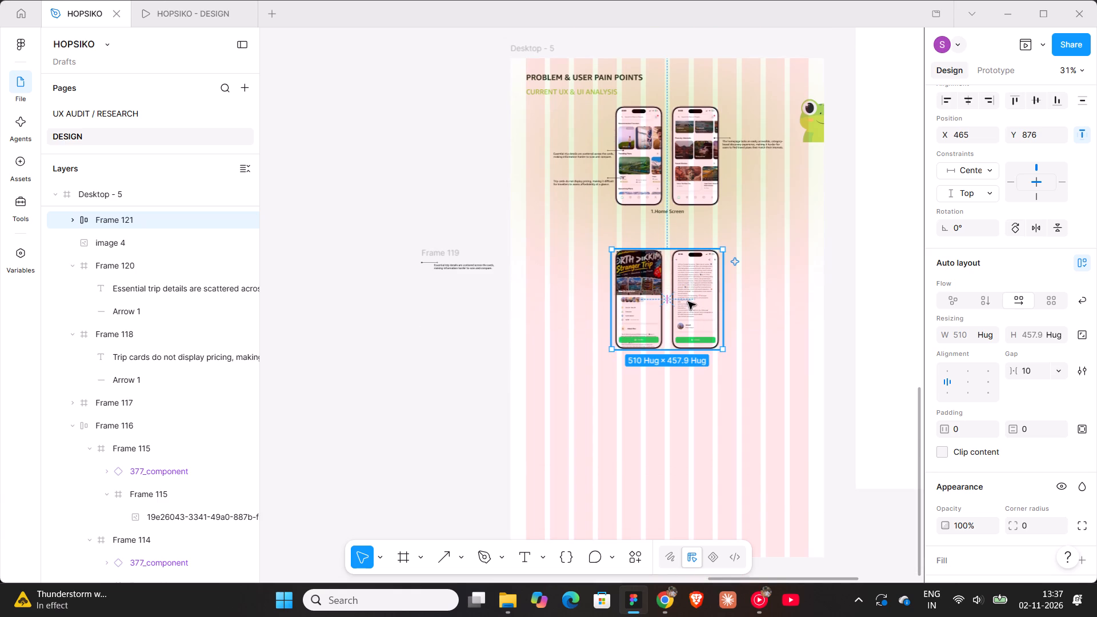
left_click_drag(688, 302, 389, 386)
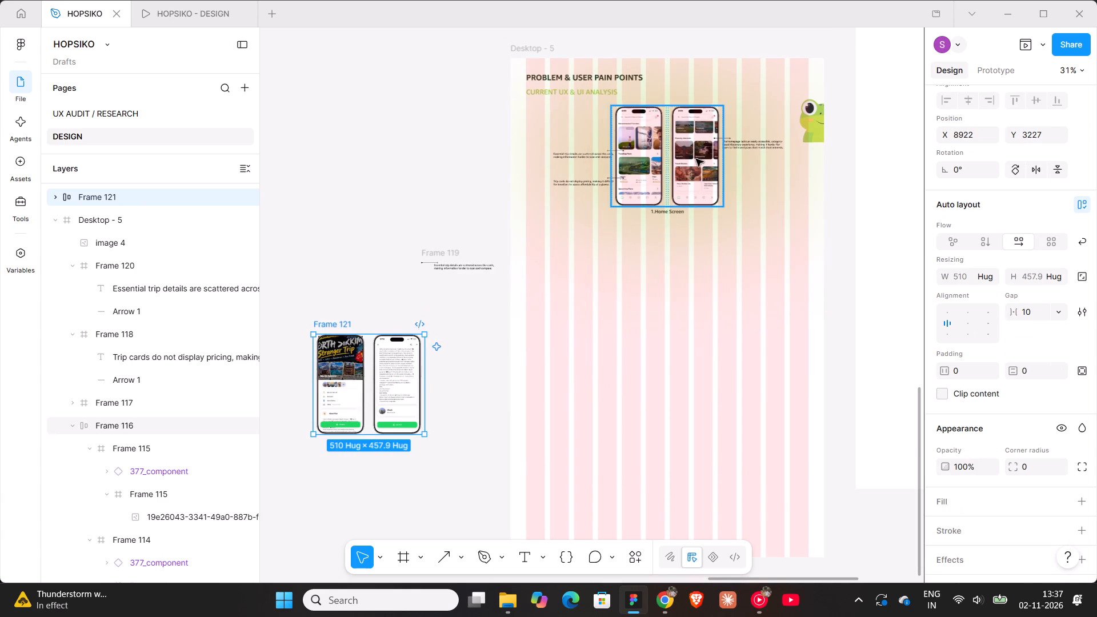
Frame the Home Screen mockups, their three notes, the caption and the green glow ellipse together as one section.
left_click(629, 257)
left_click(578, 247)
left_click_drag(567, 247, 703, 239)
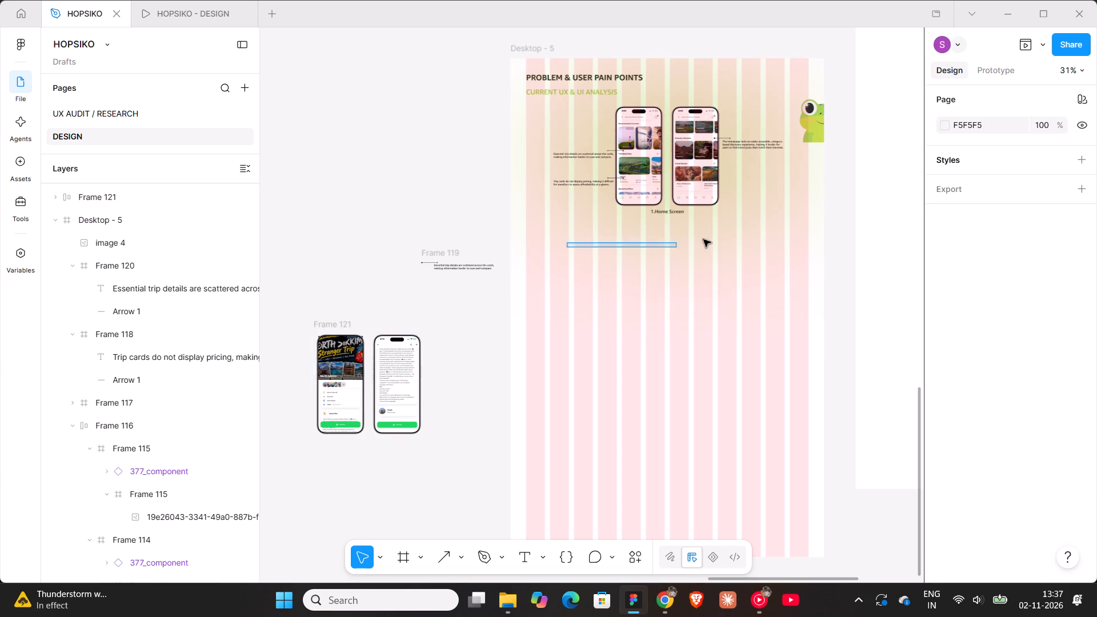
left_click_drag(703, 239, 769, 108)
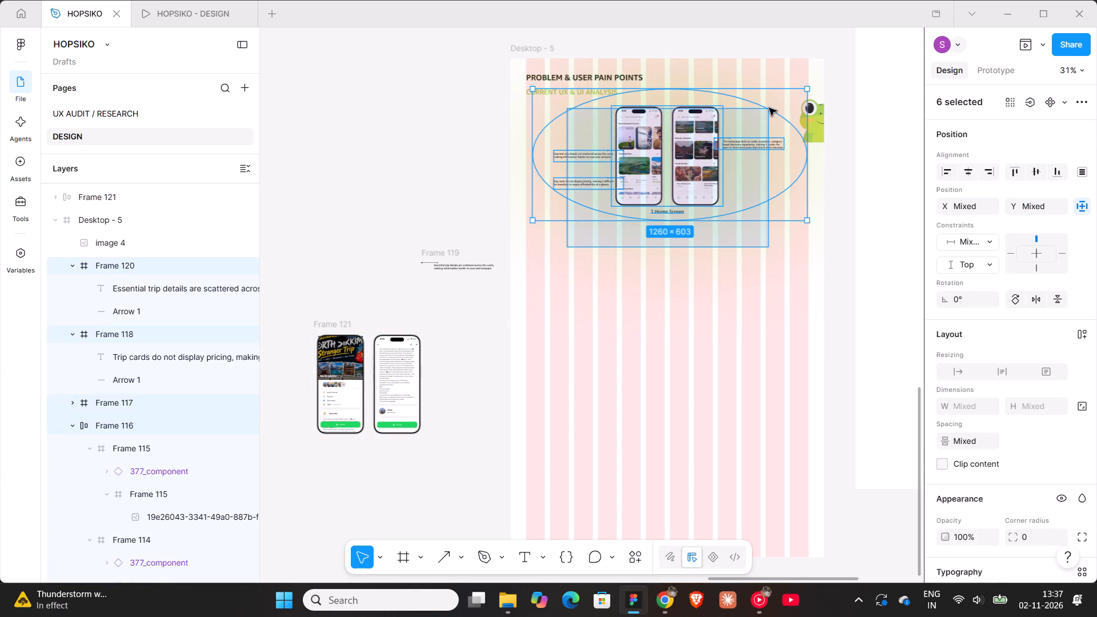
left_click_drag(769, 108, 771, 103)
right_click(647, 162)
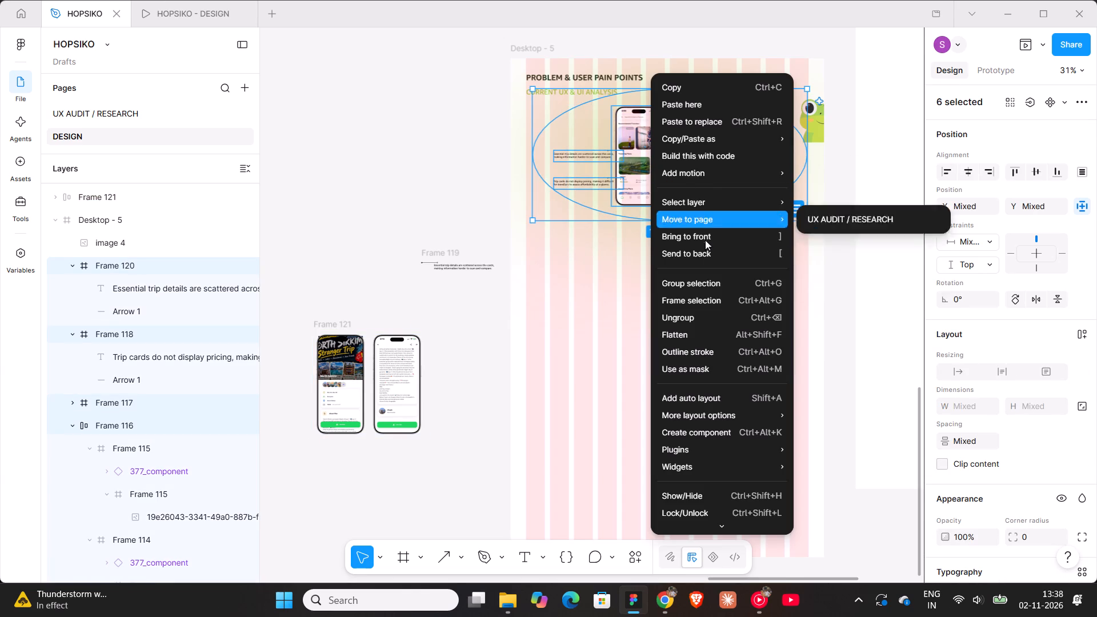
left_click(700, 299)
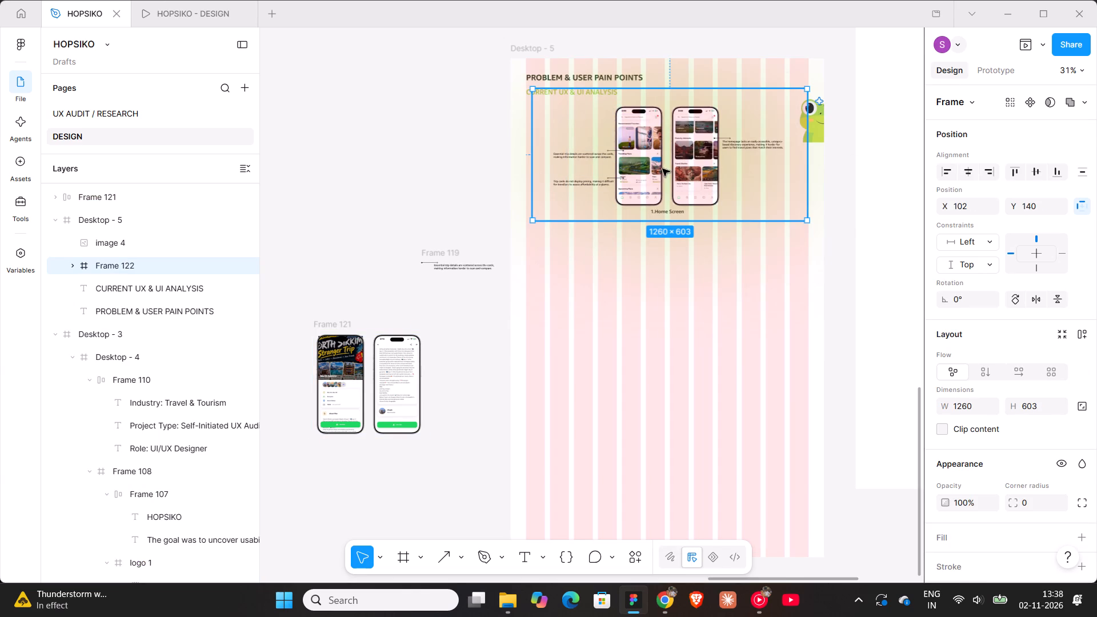
Duplicate the framed Home Screen section directly below the original, left edges aligned, with a gap of about 100.
left_click_drag(661, 148, 660, 301, "alt")
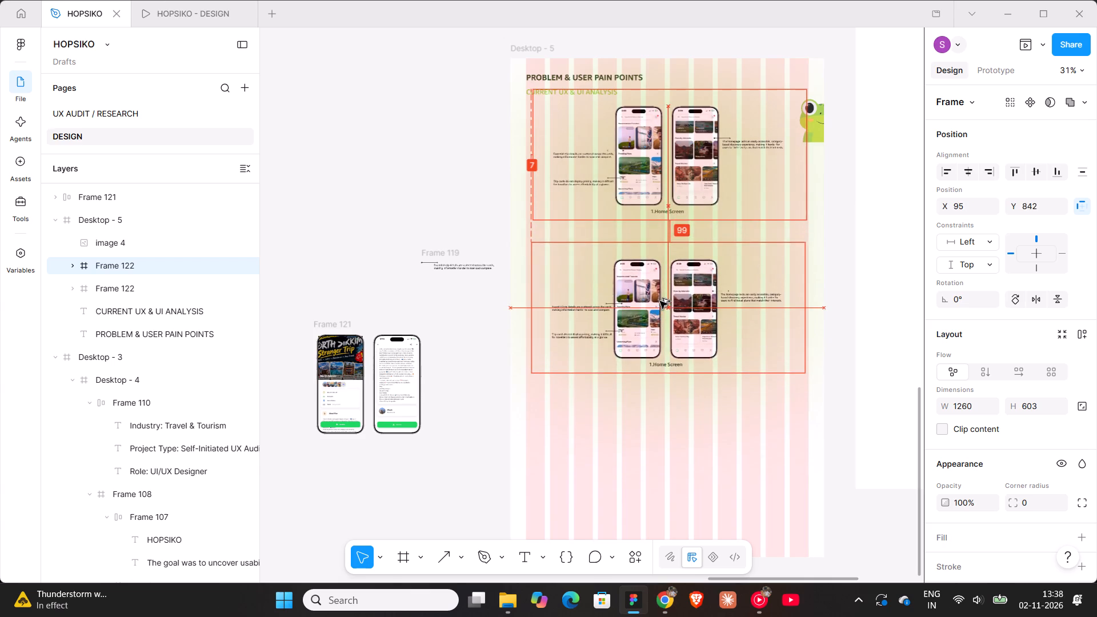
left_click_drag(660, 301, 660, 304, "alt")
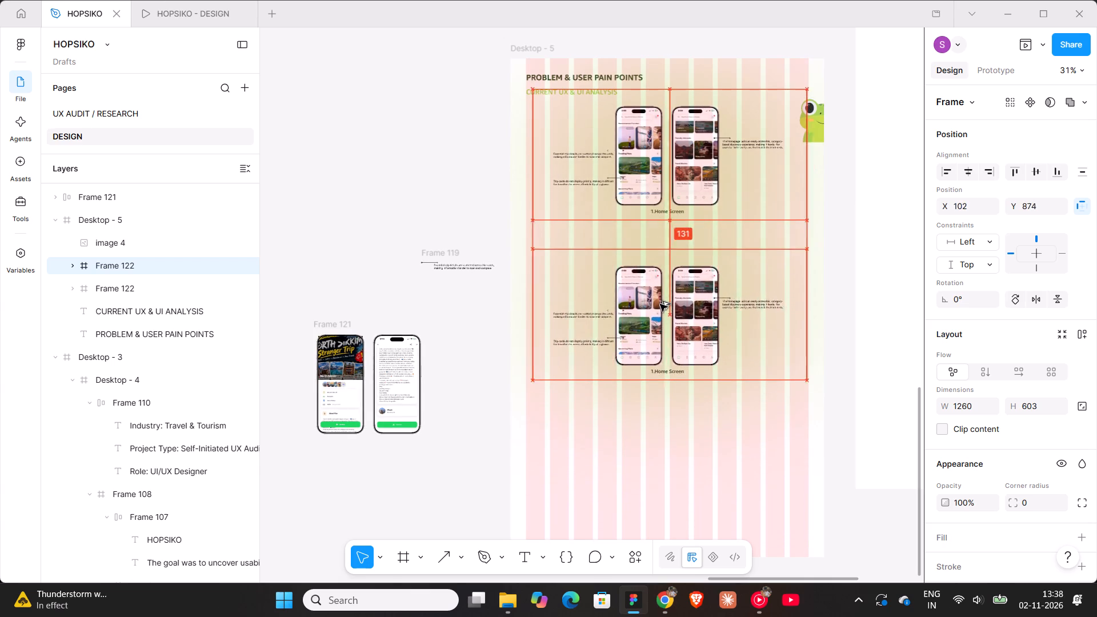
left_click_drag(660, 304, 660, 299, "alt")
Narrow the green glow ellipse in the upper Home Screen section to 642 wide and centre it horizontally in its frame.
left_click(682, 150)
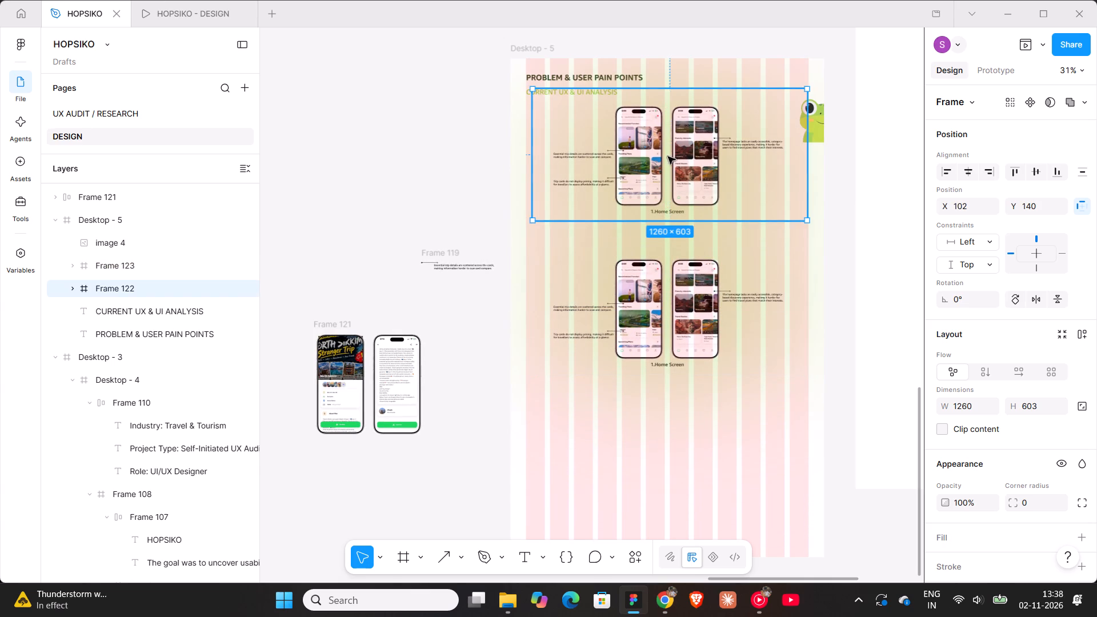
left_click(74, 283)
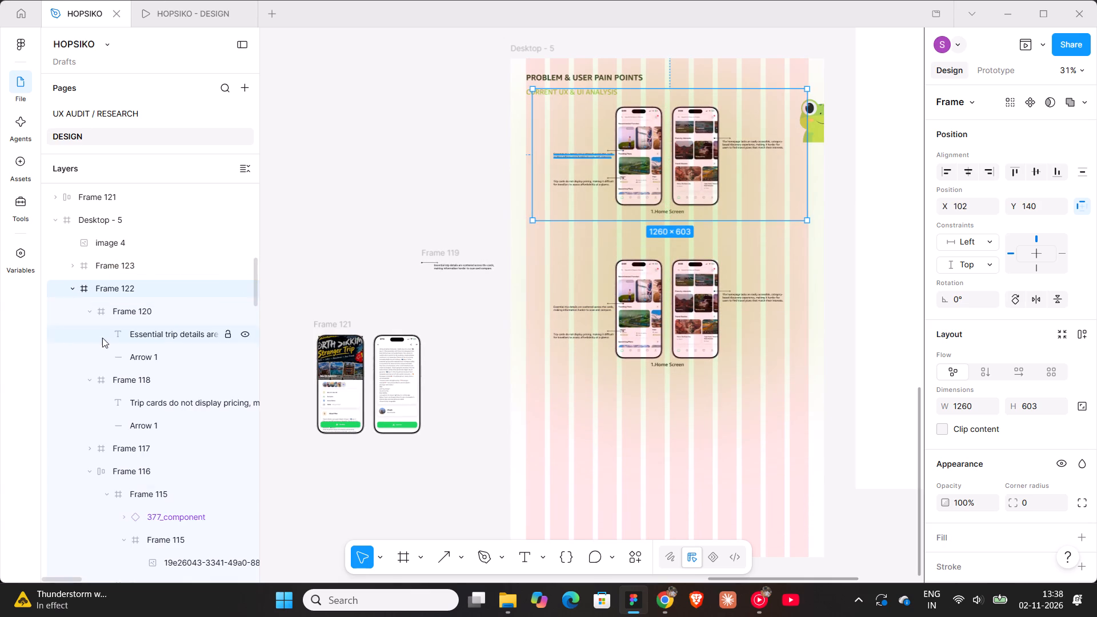
scroll(145, 381, "down", 2)
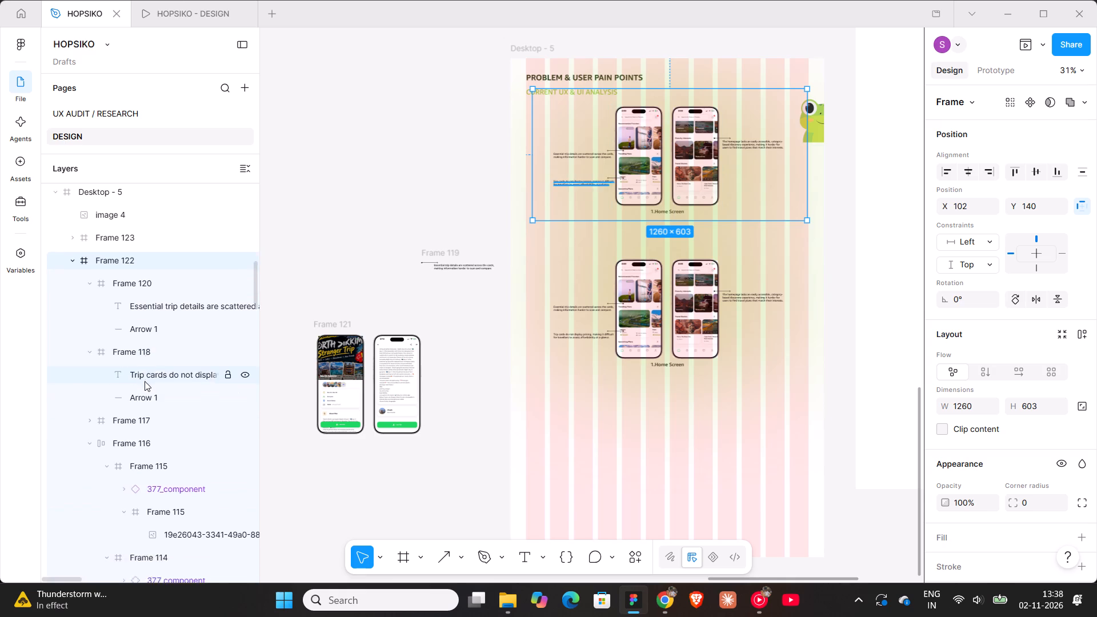
scroll(147, 475, "down", 1)
left_click(146, 479)
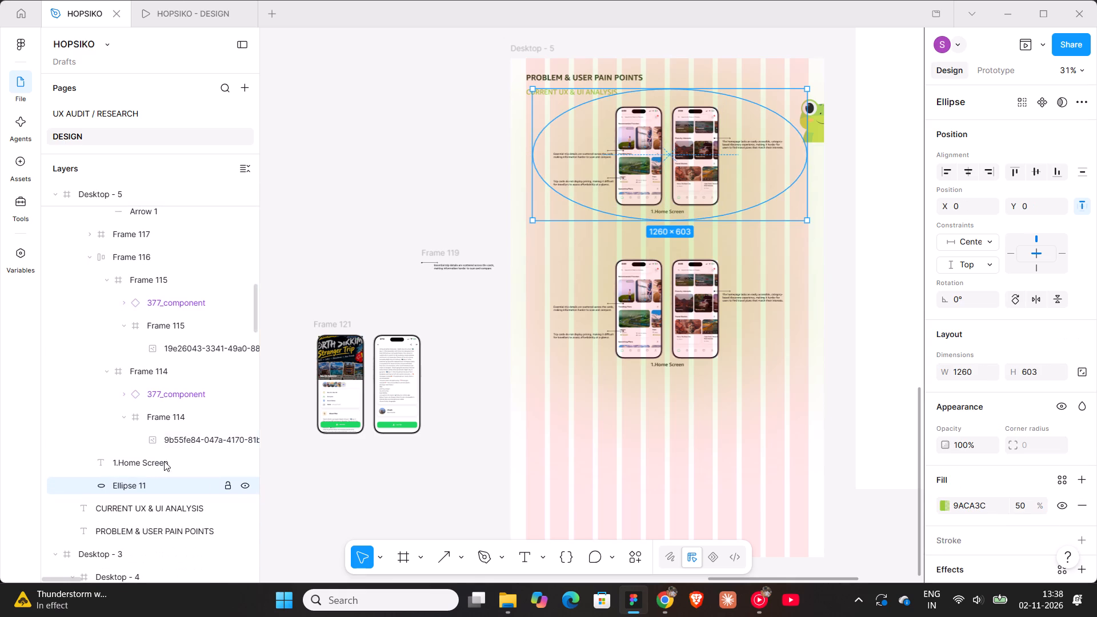
left_click_drag(806, 157, 692, 158)
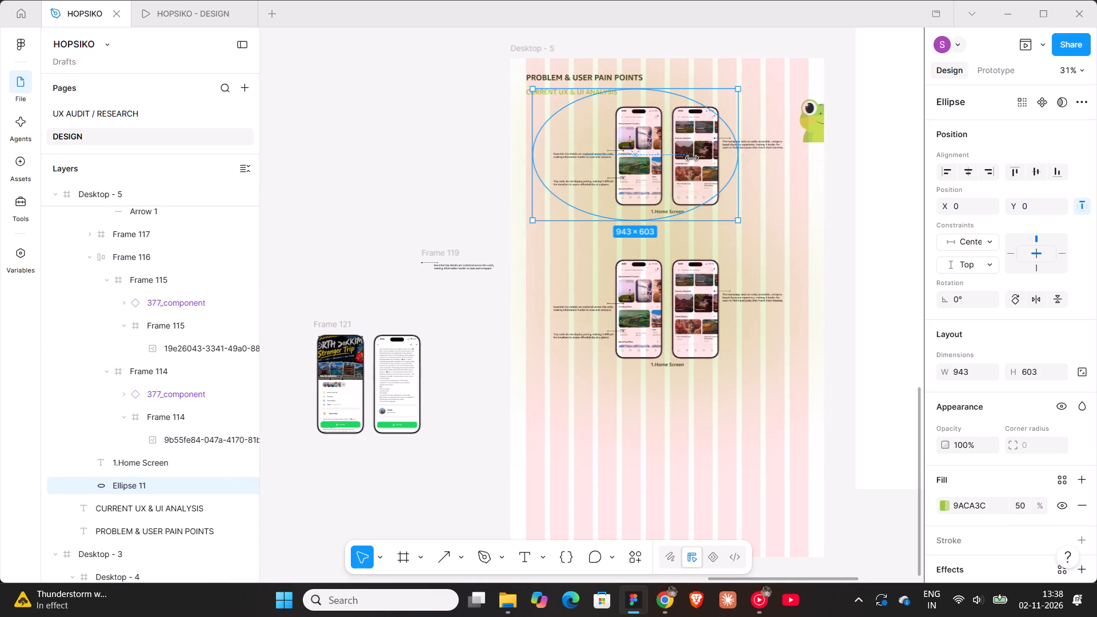
left_click_drag(692, 158, 738, 157)
left_click_drag(531, 155, 583, 155)
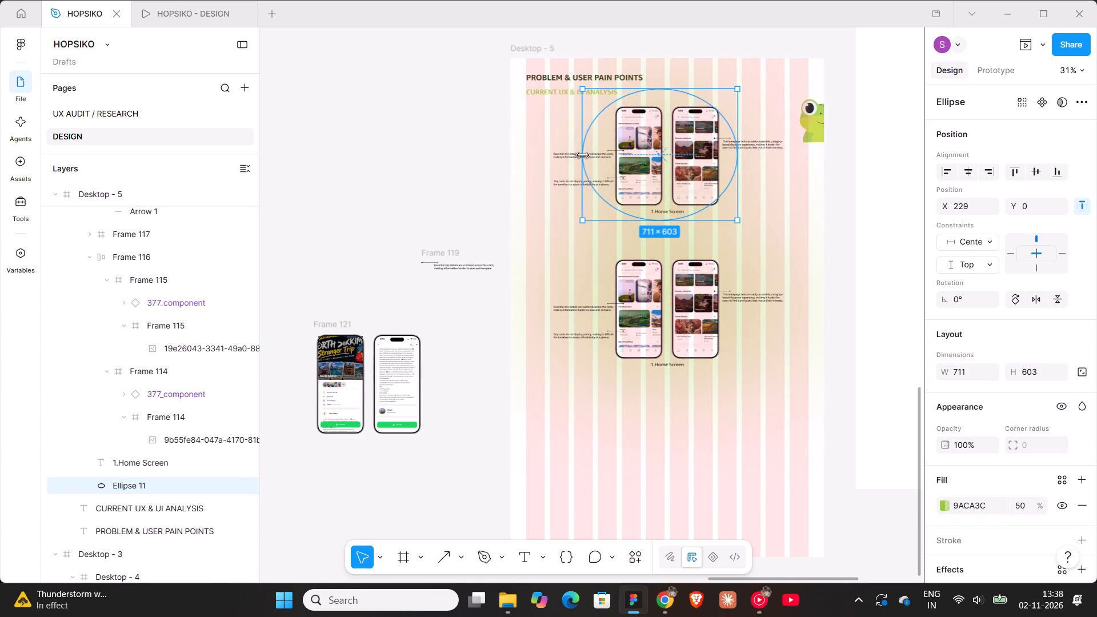
left_click_drag(583, 155, 598, 157)
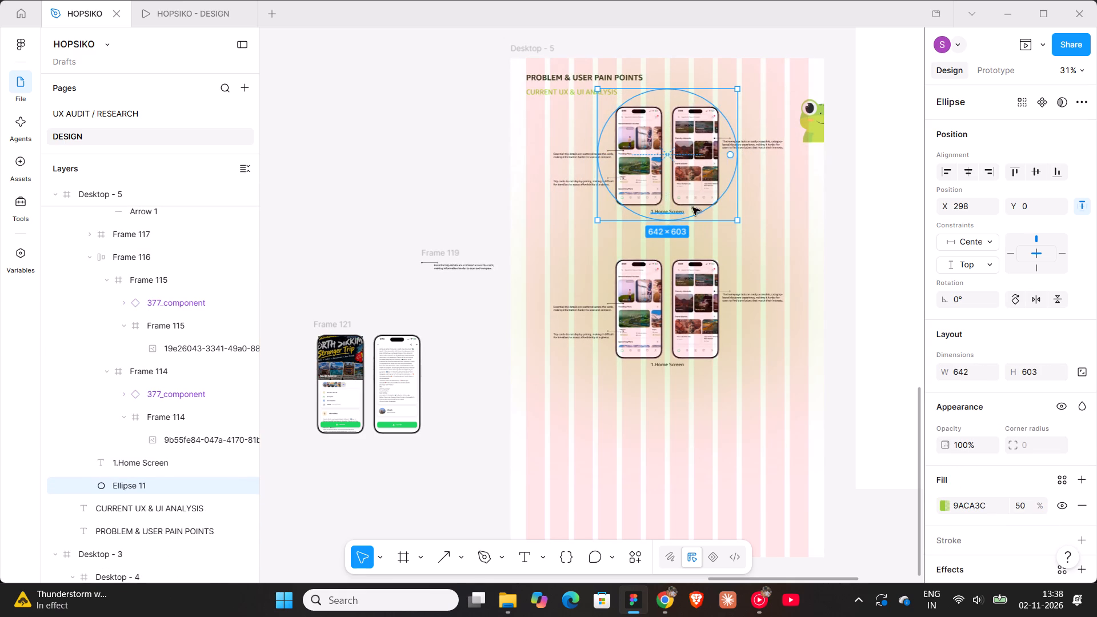
left_click(967, 171)
left_click(891, 183)
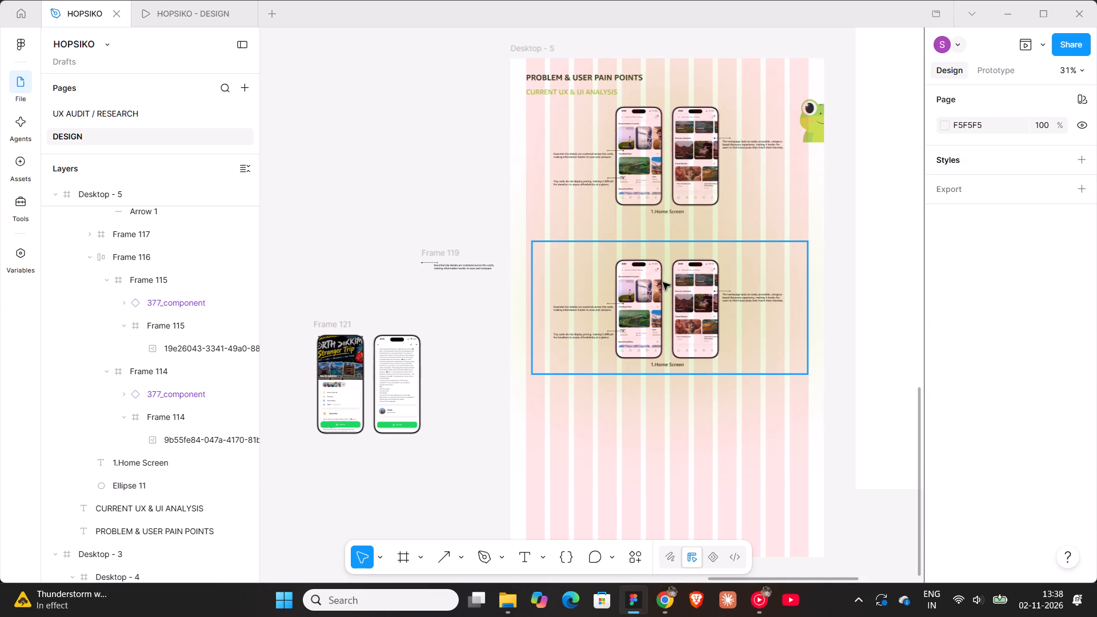
Check the Current UX & UI Analysis slide and its narrowed glow in the prototype preview.
left_click(183, 13)
scroll(489, 255, "down", 2)
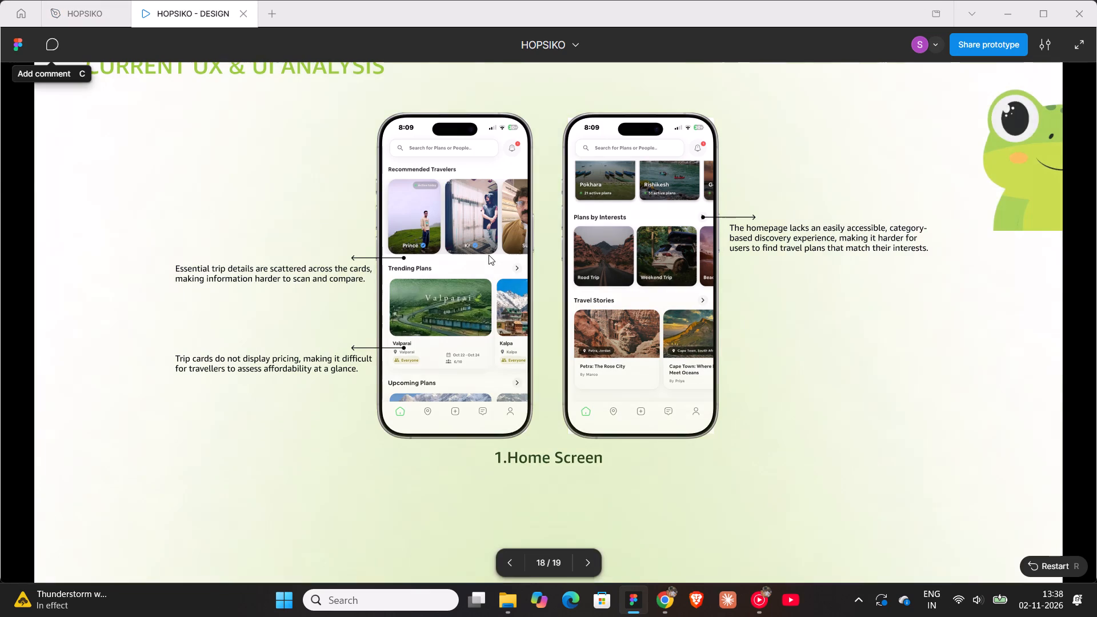
scroll(489, 255, "down", 4)
scroll(489, 255, "up", 8)
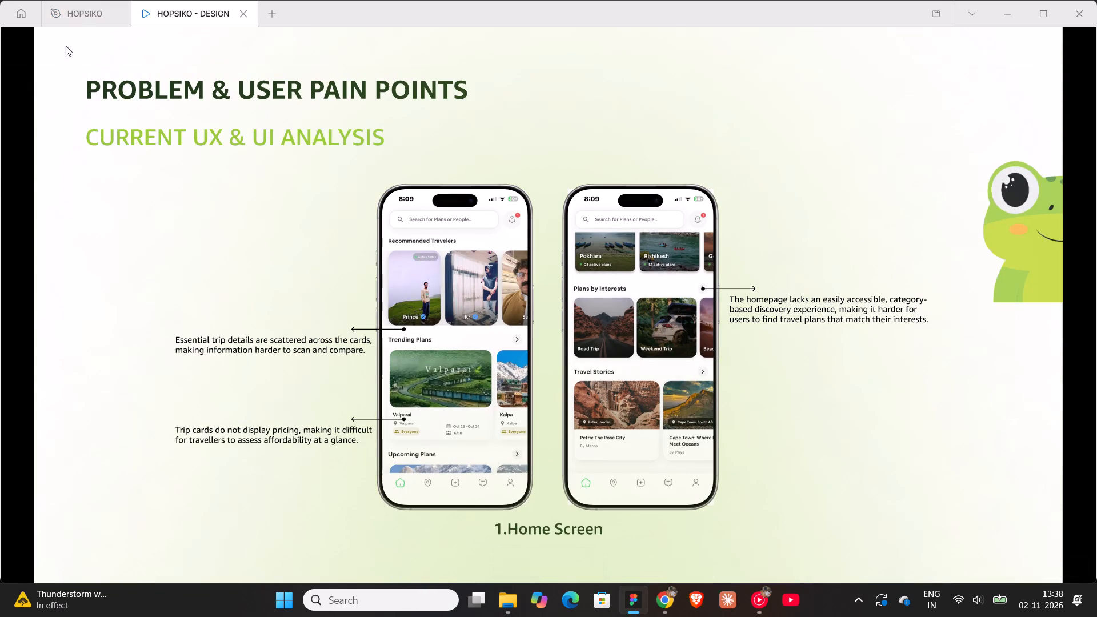
left_click(74, 23)
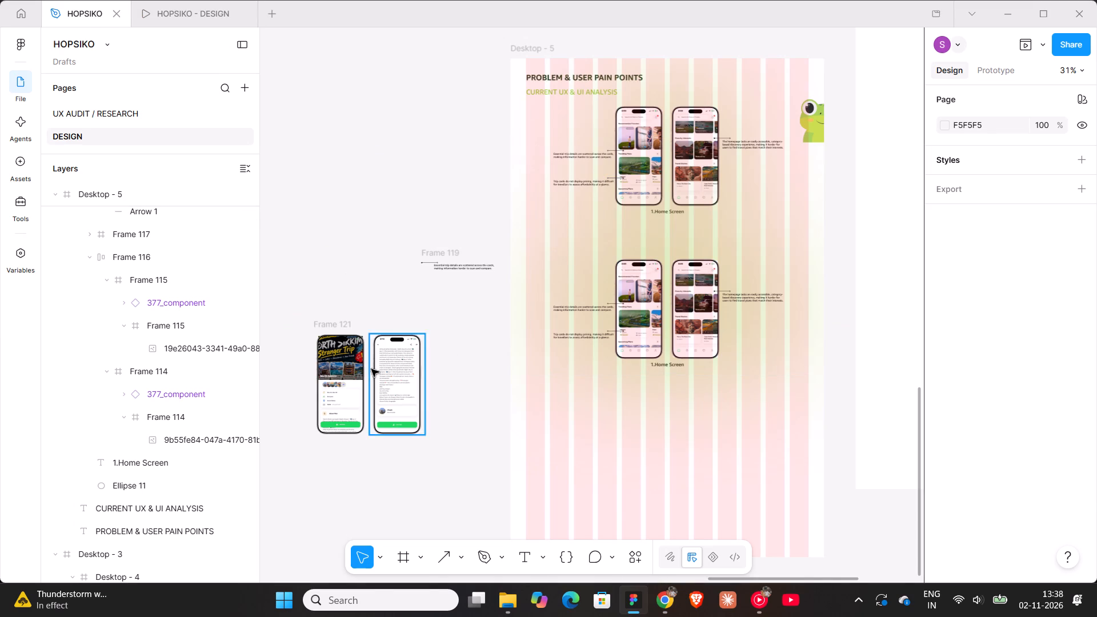
Cut the two-phone trip details frame from the canvas and replace the lower section's Home Screen mockups with it.
left_click(329, 320)
key("ctrl+x")
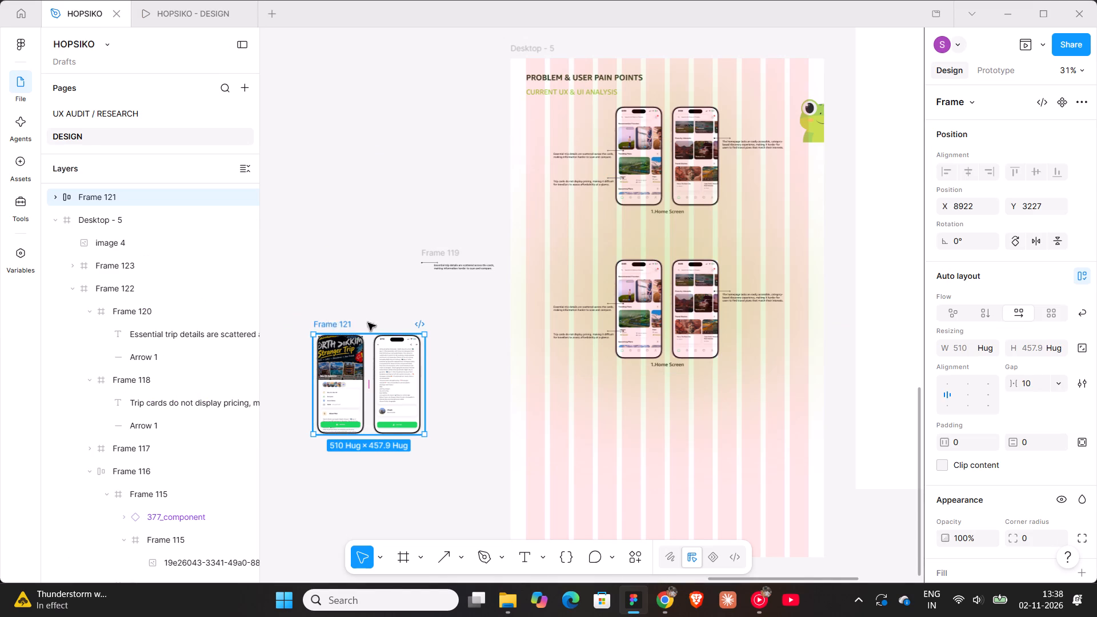
triple_click(660, 283)
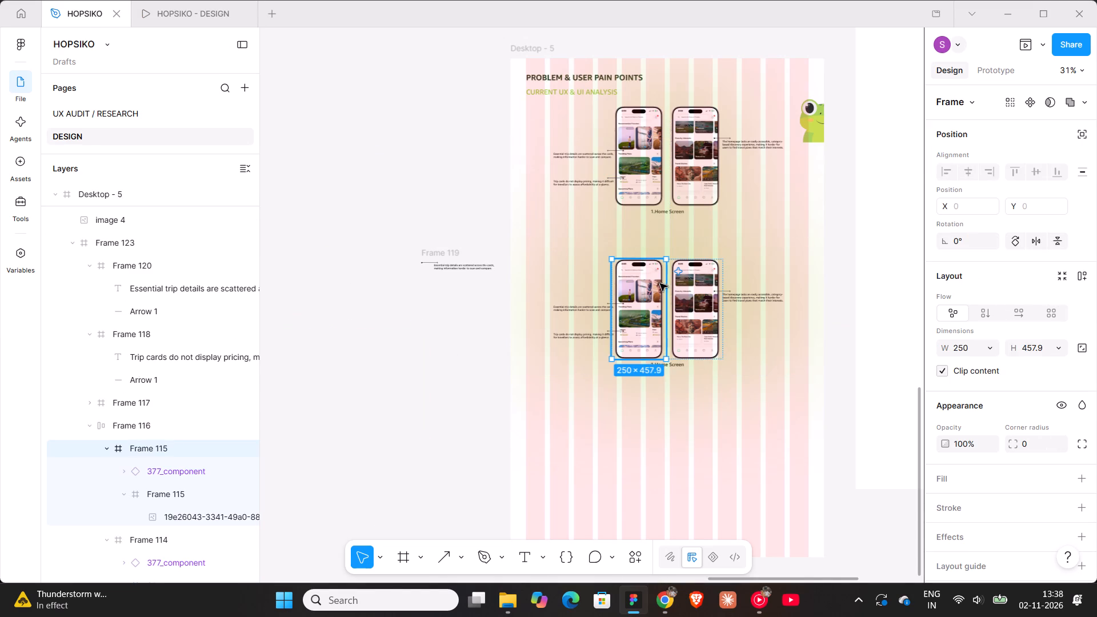
left_click(872, 305)
double_click(643, 311)
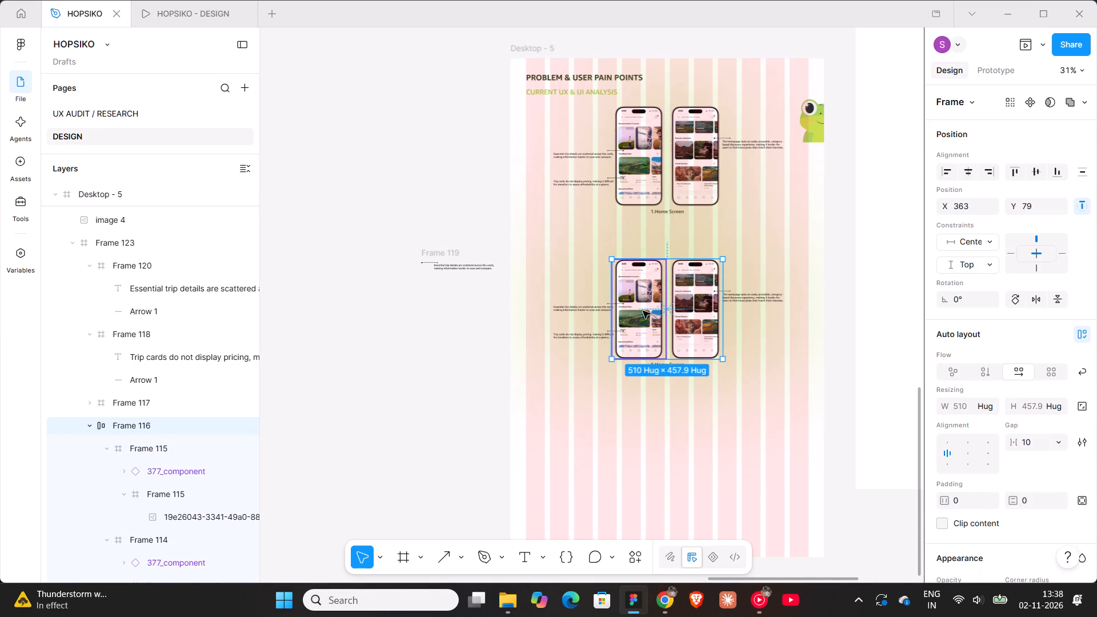
key("ctrl+shift+r")
left_click(883, 283)
Round the corners of the North Sikkim trip screenshot inside the lower section's first phone mockup.
scroll(664, 297, "up", 3, "ctrl")
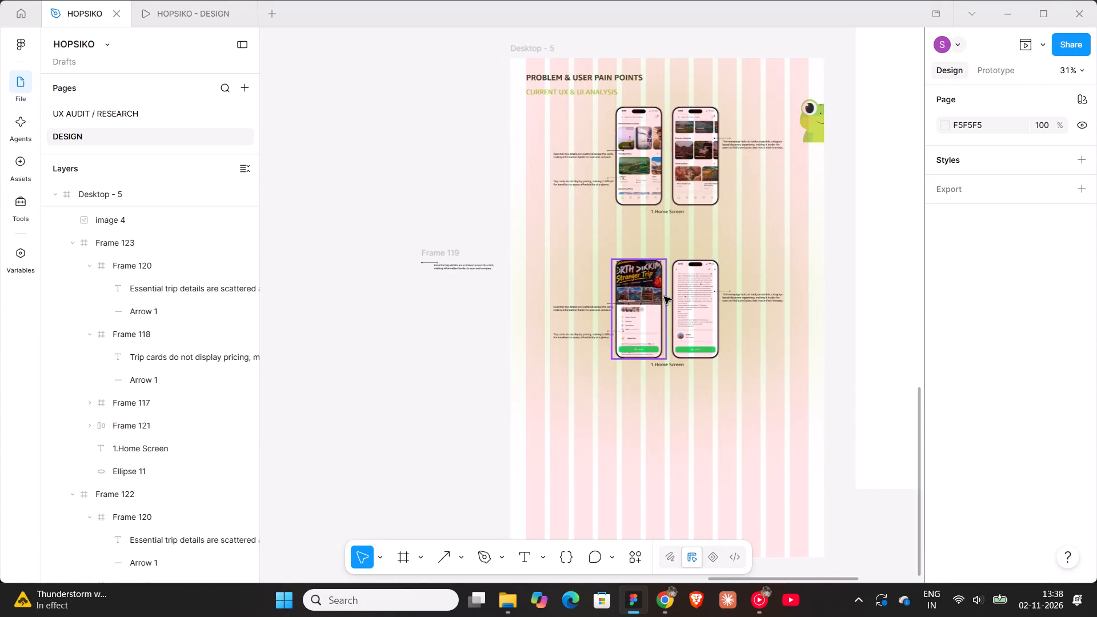
scroll(664, 297, "up", 13, "ctrl")
scroll(658, 519, "up", 2, "ctrl")
scroll(668, 355, "up", 1)
scroll(668, 355, "down", 3, "shift")
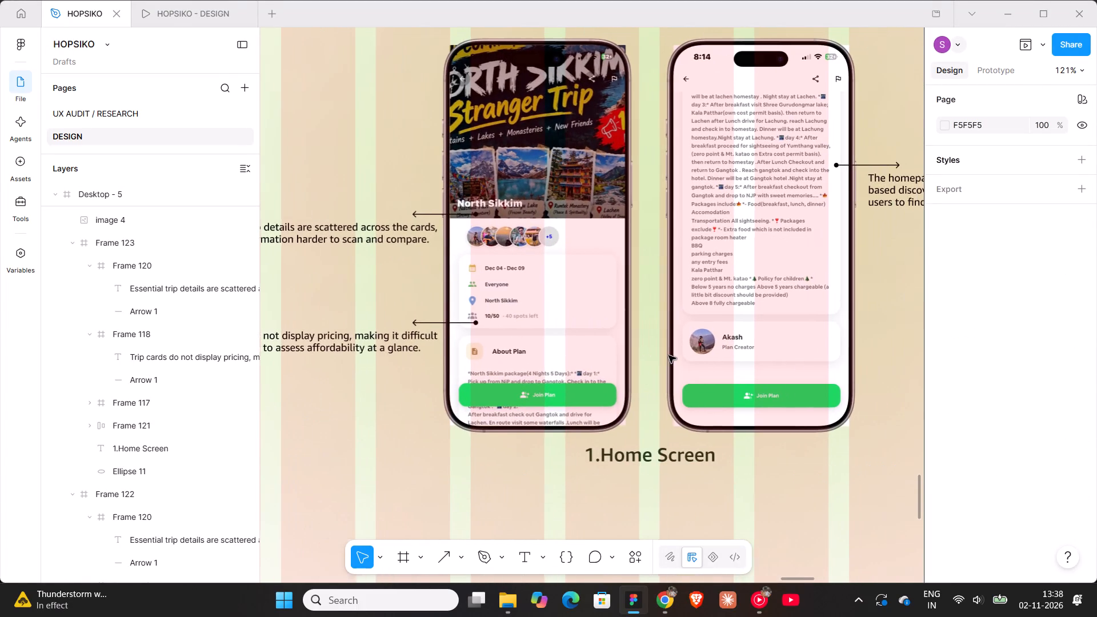
scroll(668, 355, "down", 1, "shift")
scroll(668, 355, "down", 3, "ctrl")
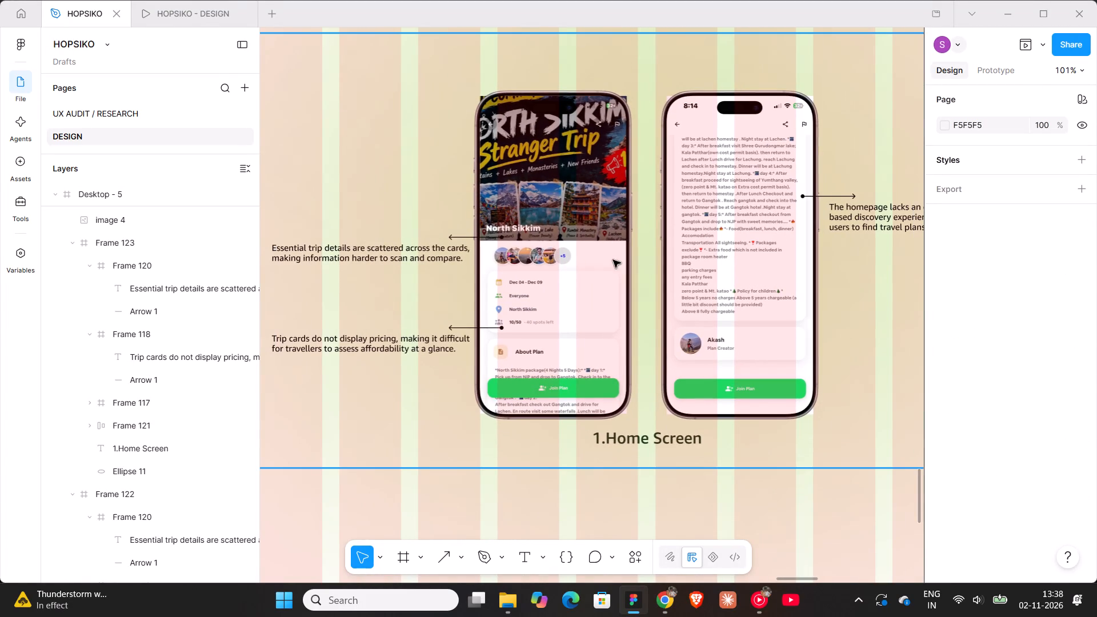
double_click(574, 175)
double_click(574, 175)
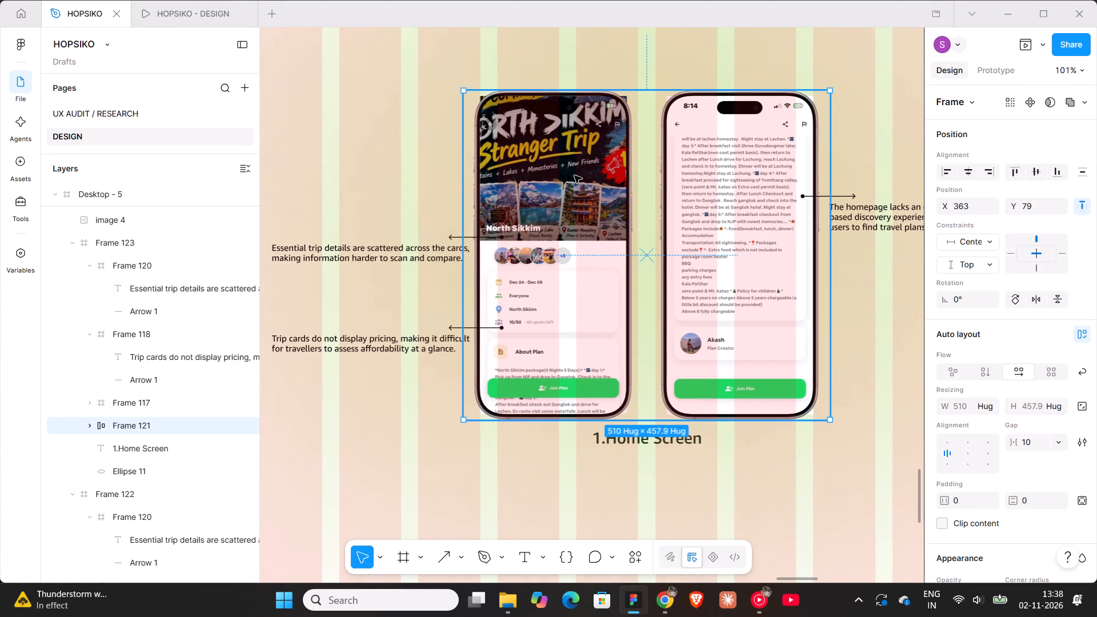
double_click(574, 175)
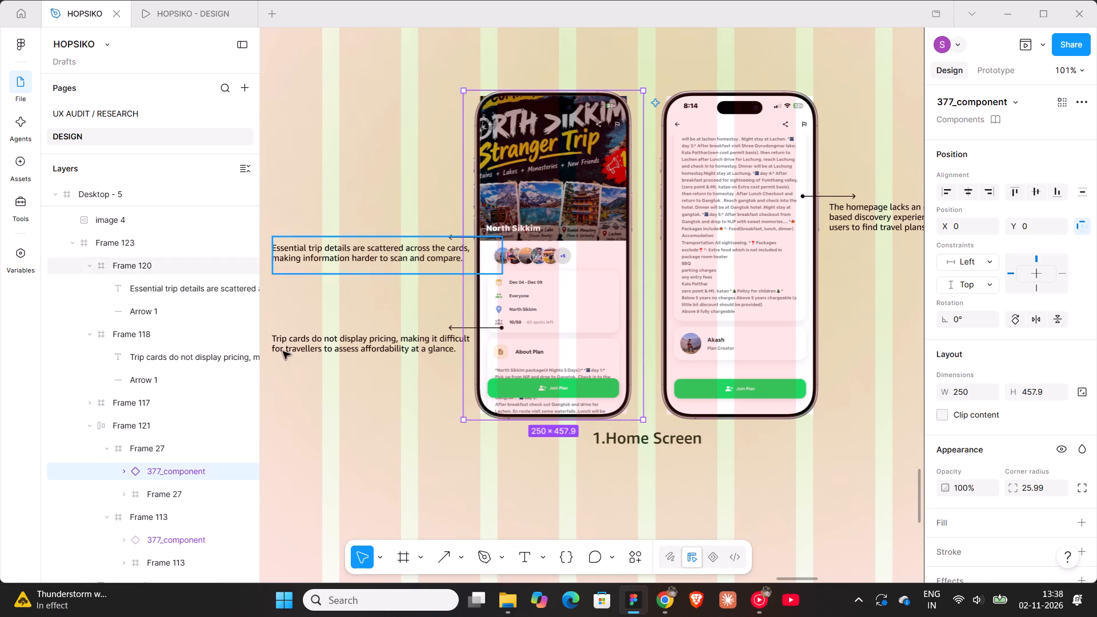
scroll(189, 427, "down", 1)
left_click(123, 396)
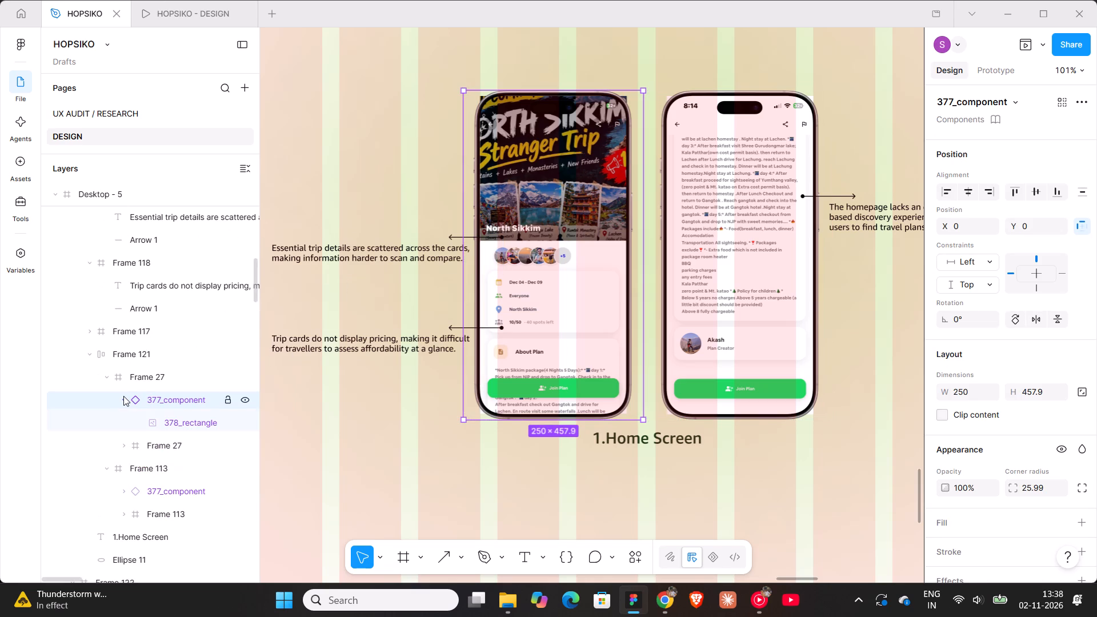
left_click(139, 424)
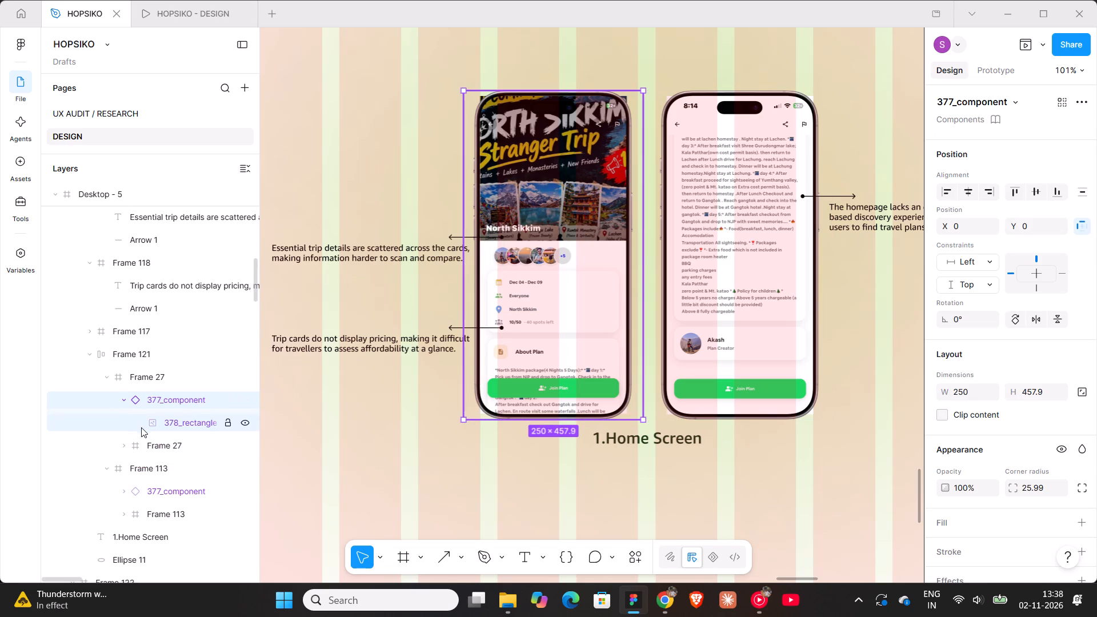
left_click(566, 156)
left_click(646, 61)
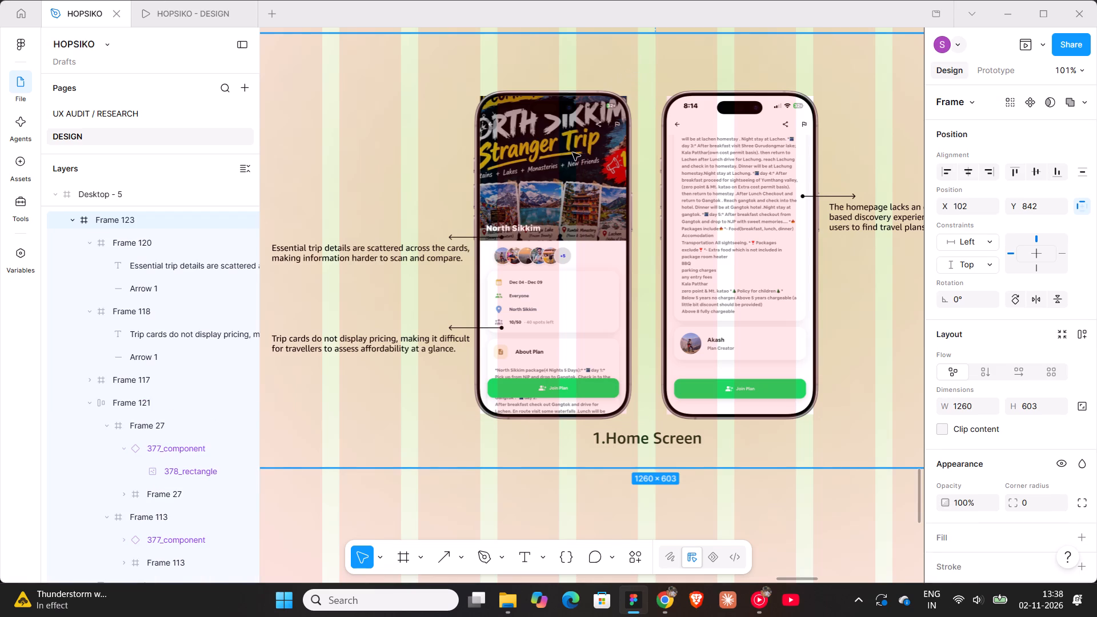
double_click(569, 156)
double_click(569, 156)
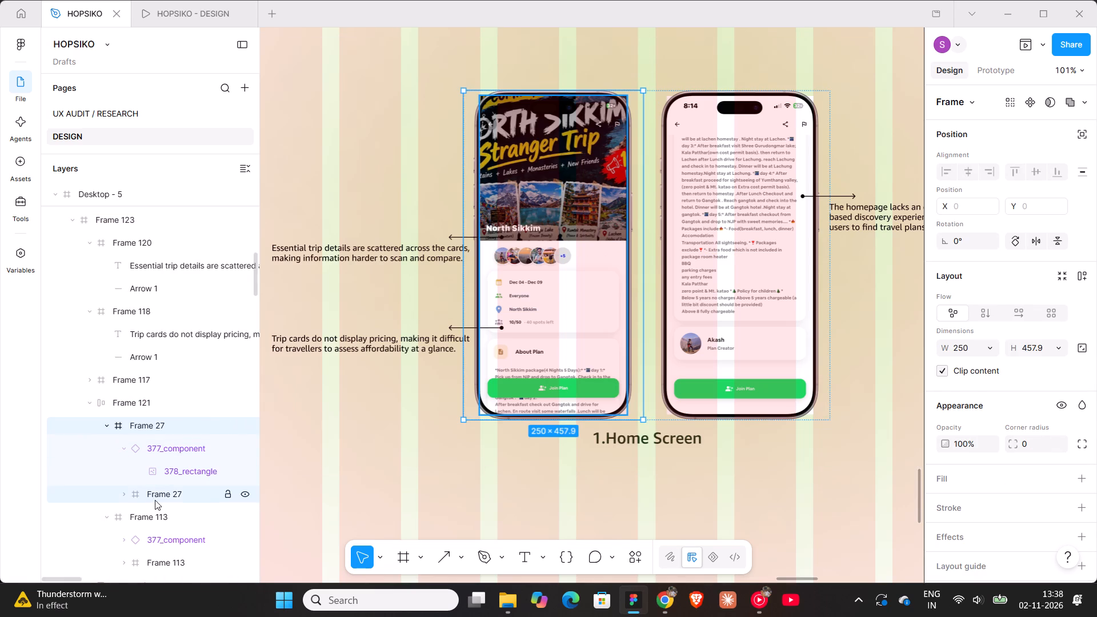
left_click(126, 496)
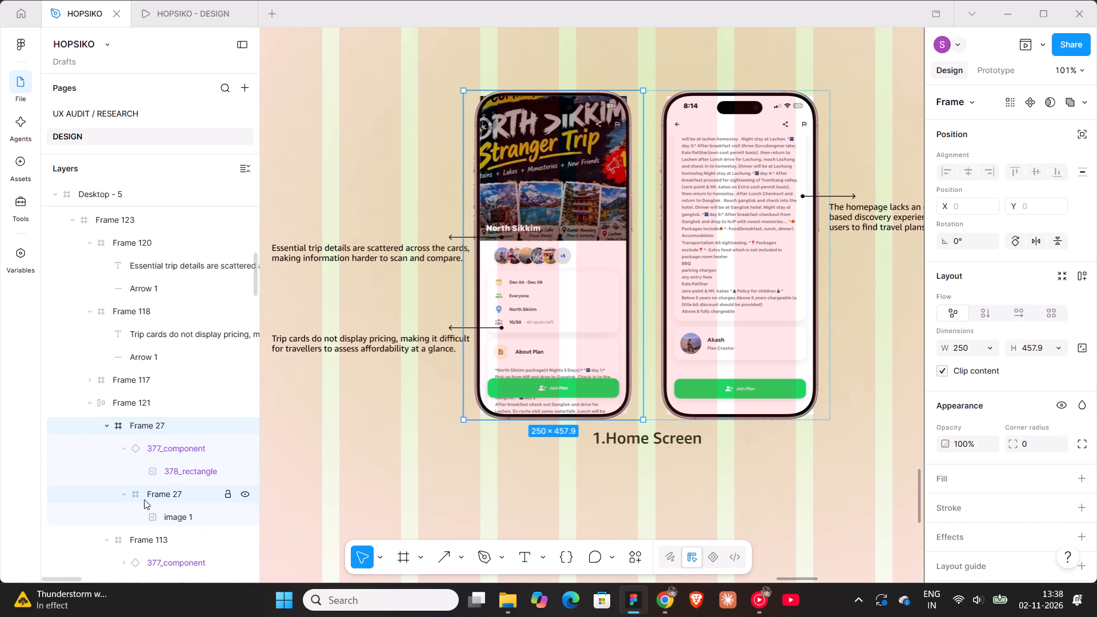
left_click(170, 519)
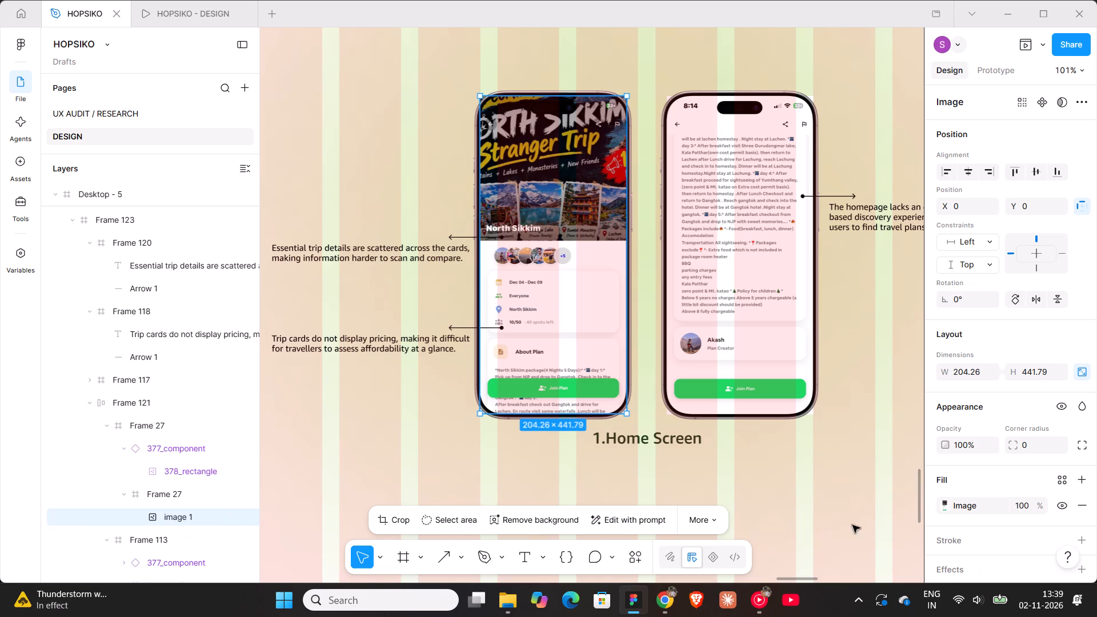
left_click_drag(1012, 446, 856, 290)
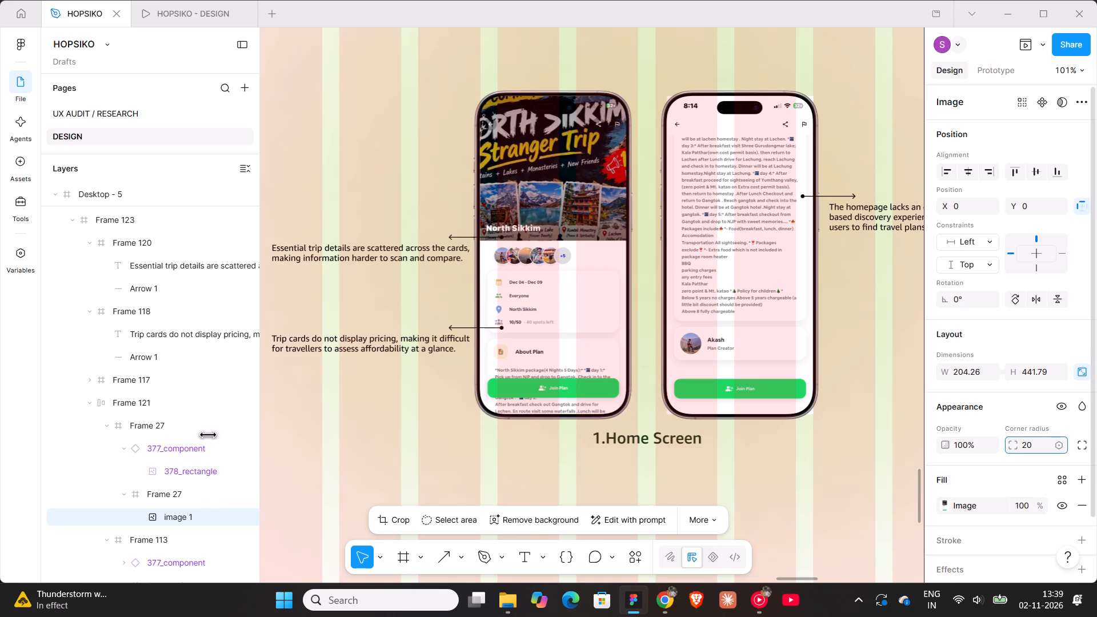
left_click_drag(856, 290, 907, 282)
Set the corner radius of the trip description screenshot inside the lower section's second phone mockup to 30.
double_click(774, 235)
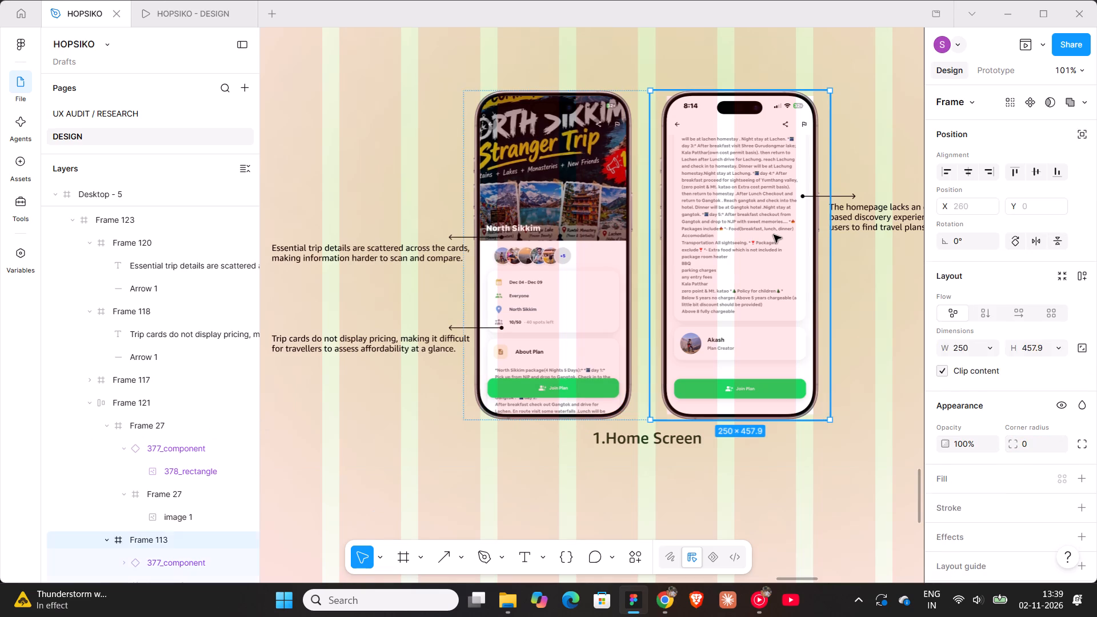
scroll(198, 451, "down", 1)
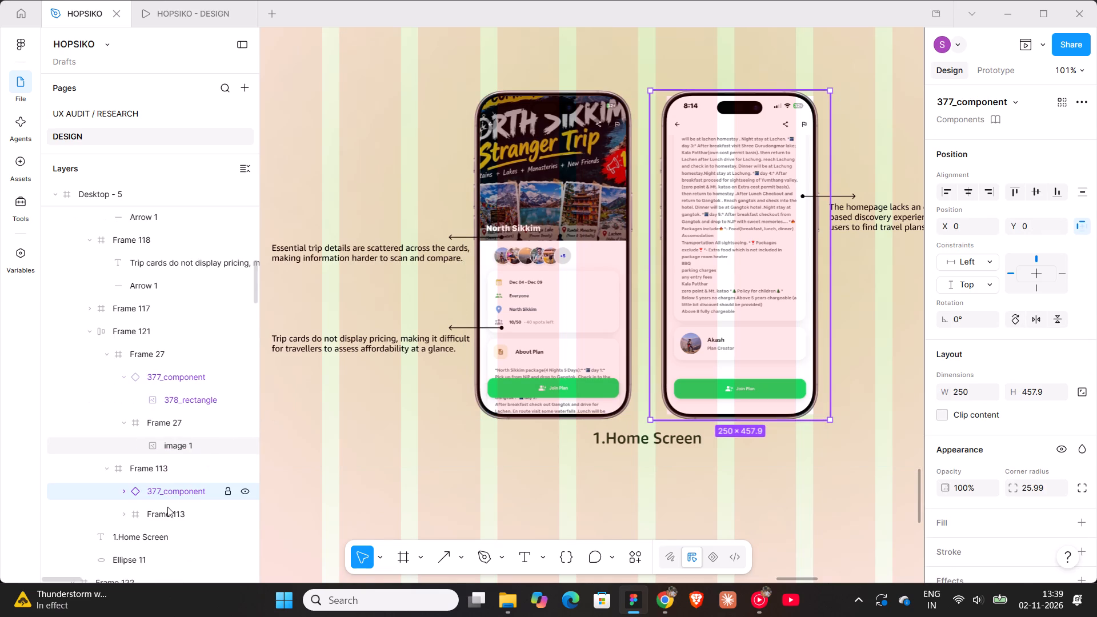
left_click(133, 512)
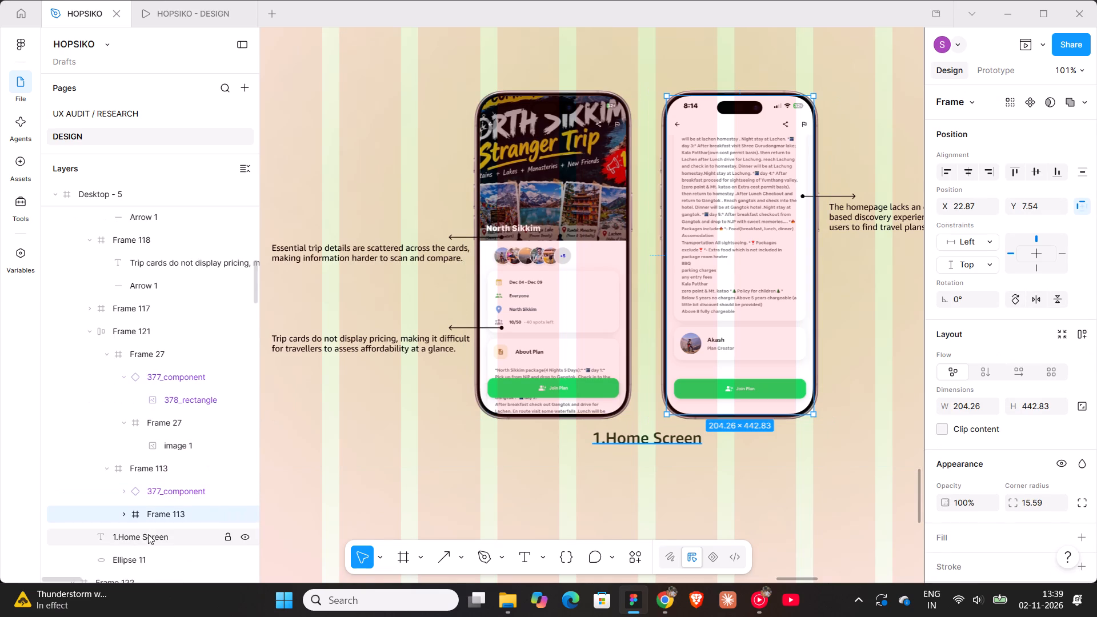
left_click(126, 513)
left_click(190, 538)
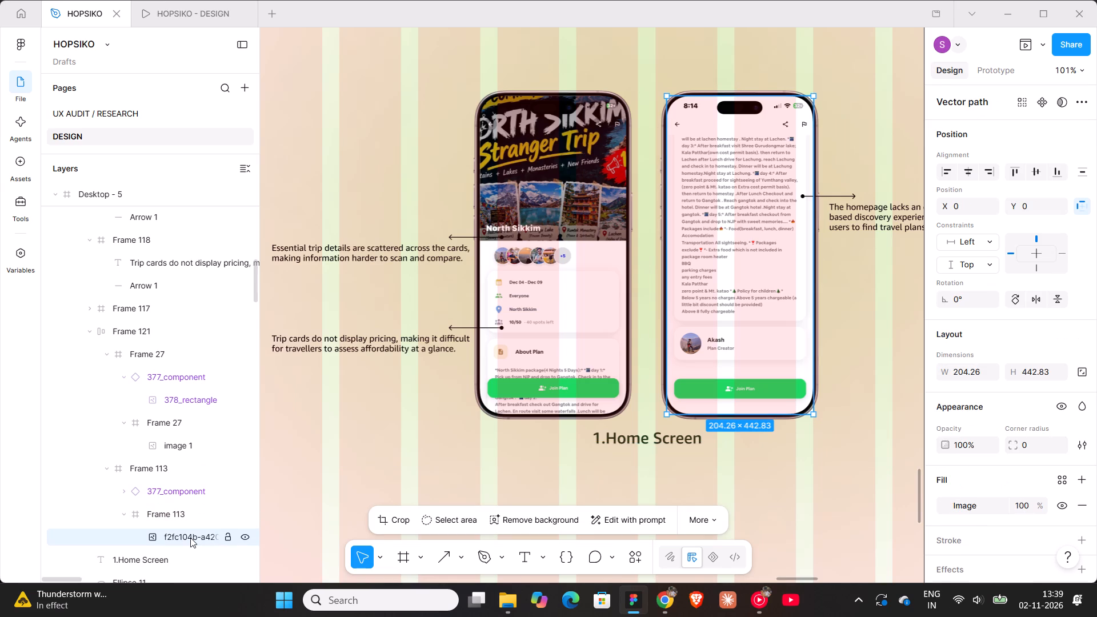
left_click_drag(1010, 449, 599, 297)
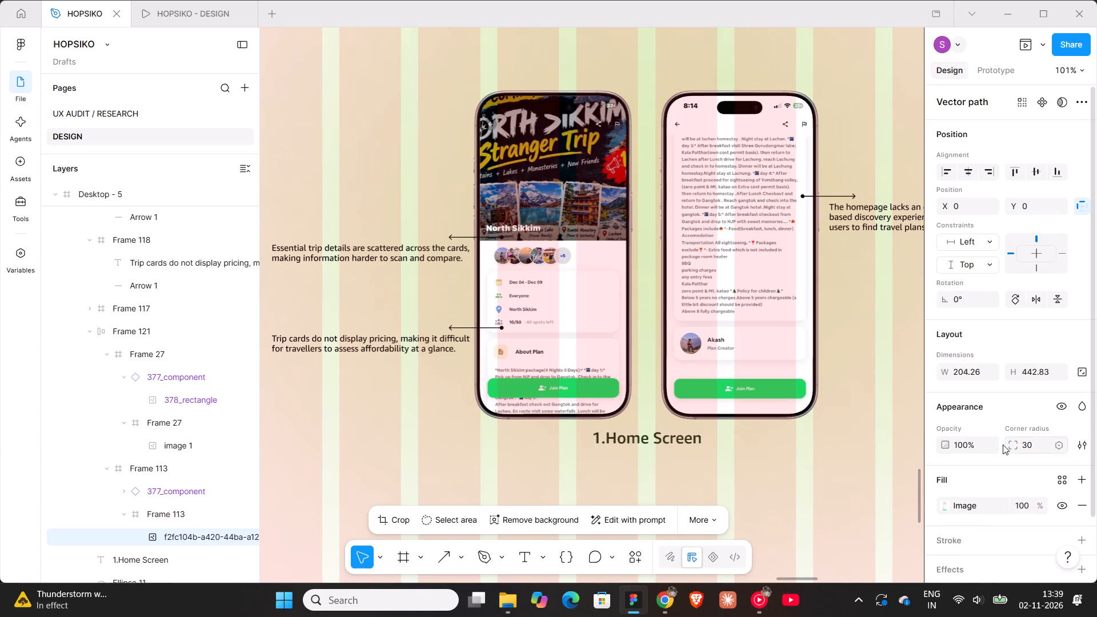
scroll(865, 370, "down", 14, "ctrl")
left_click(515, 378)
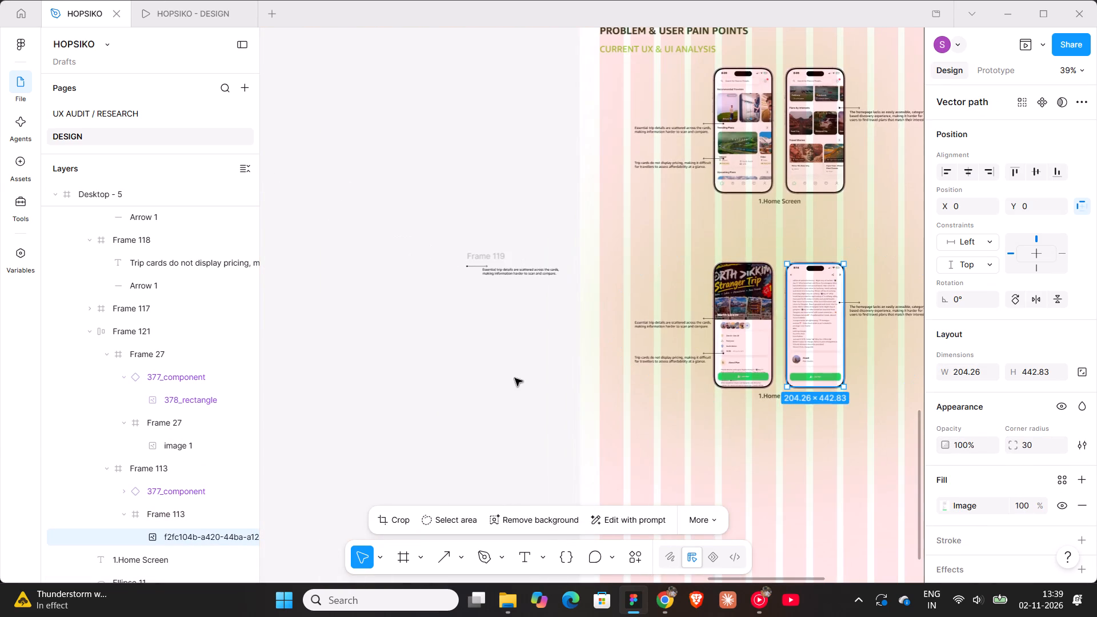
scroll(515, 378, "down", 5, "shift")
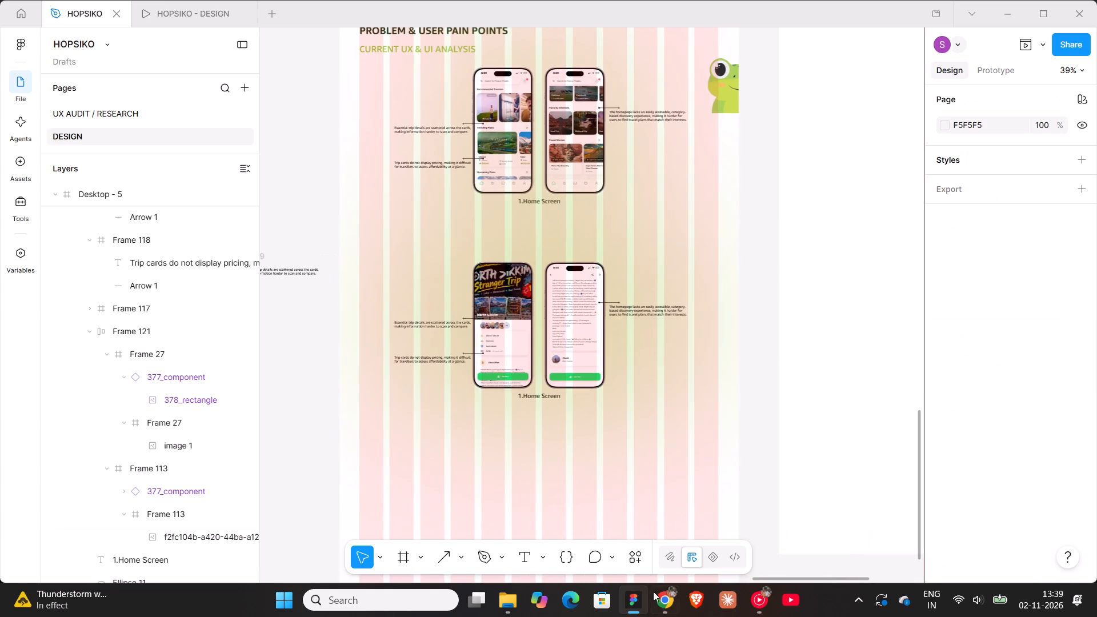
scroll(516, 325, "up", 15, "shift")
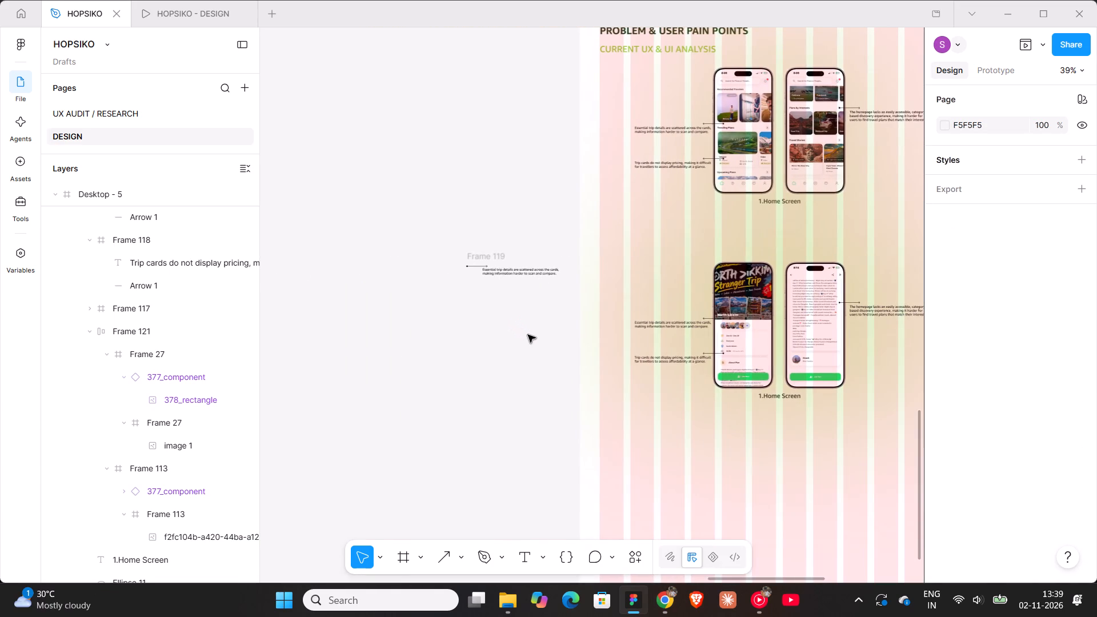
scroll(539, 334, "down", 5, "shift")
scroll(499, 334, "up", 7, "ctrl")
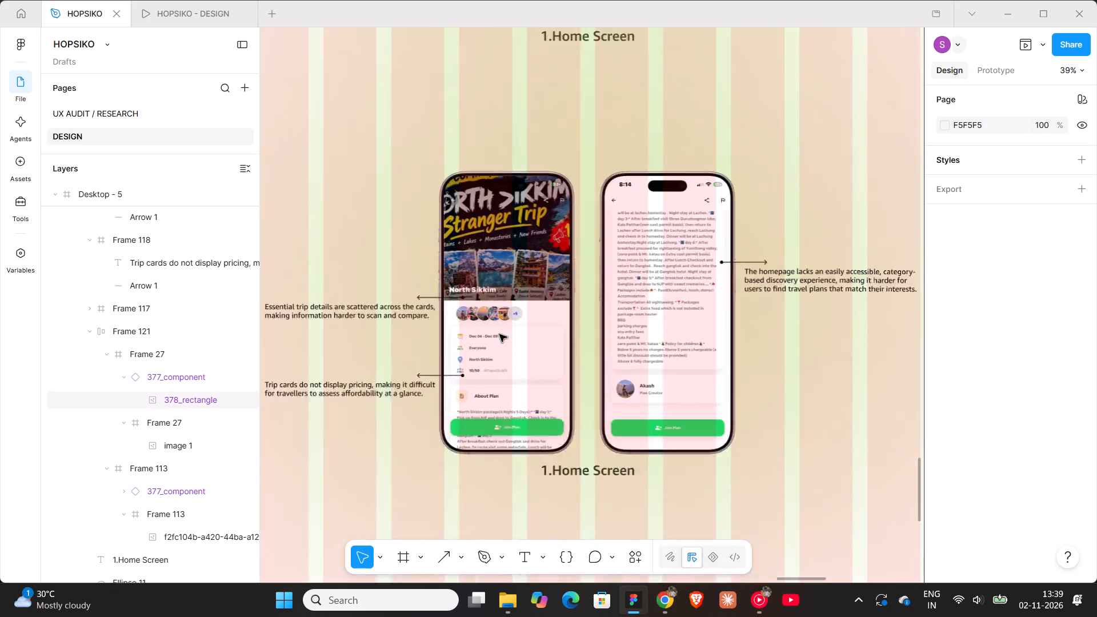
scroll(499, 334, "up", 3, "ctrl")
scroll(499, 334, "down", 3)
scroll(499, 334, "down", 3, "ctrl")
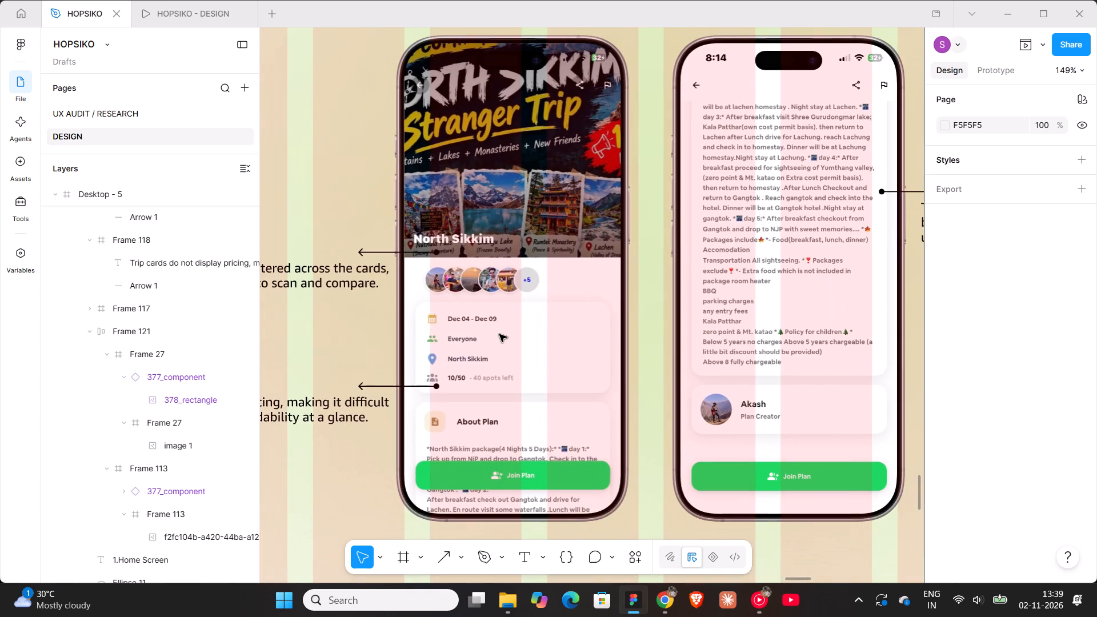
scroll(499, 334, "down", 1, "ctrl")
scroll(499, 334, "down", 3, "shift")
scroll(499, 334, "up", 4)
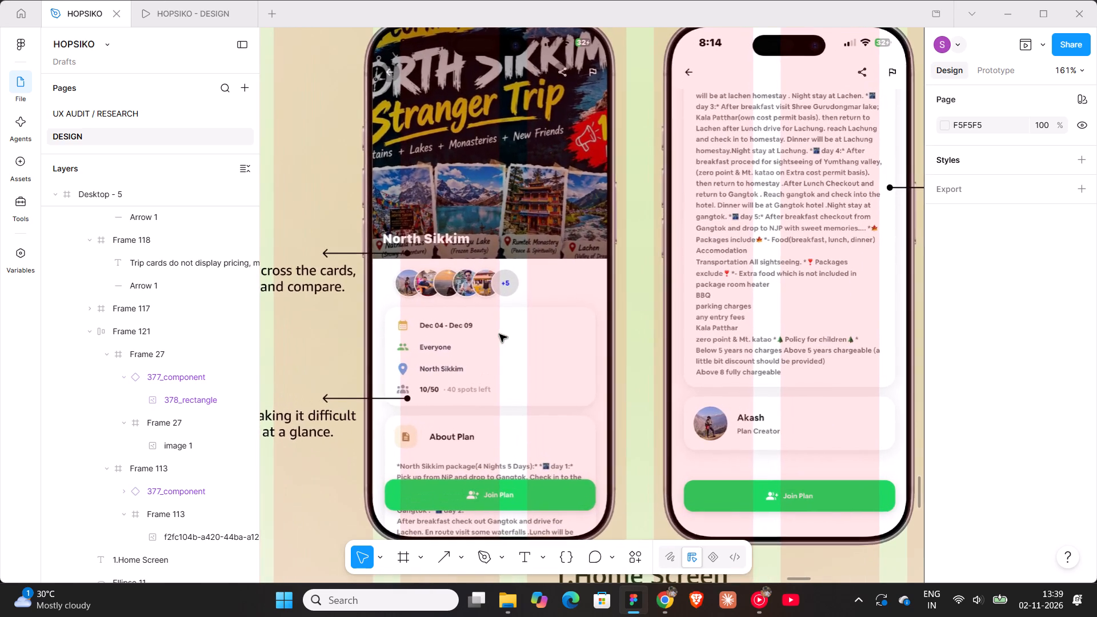
scroll(499, 334, "down", 2, "shift")
scroll(499, 334, "up", 2)
scroll(499, 334, "down", 2, "shift")
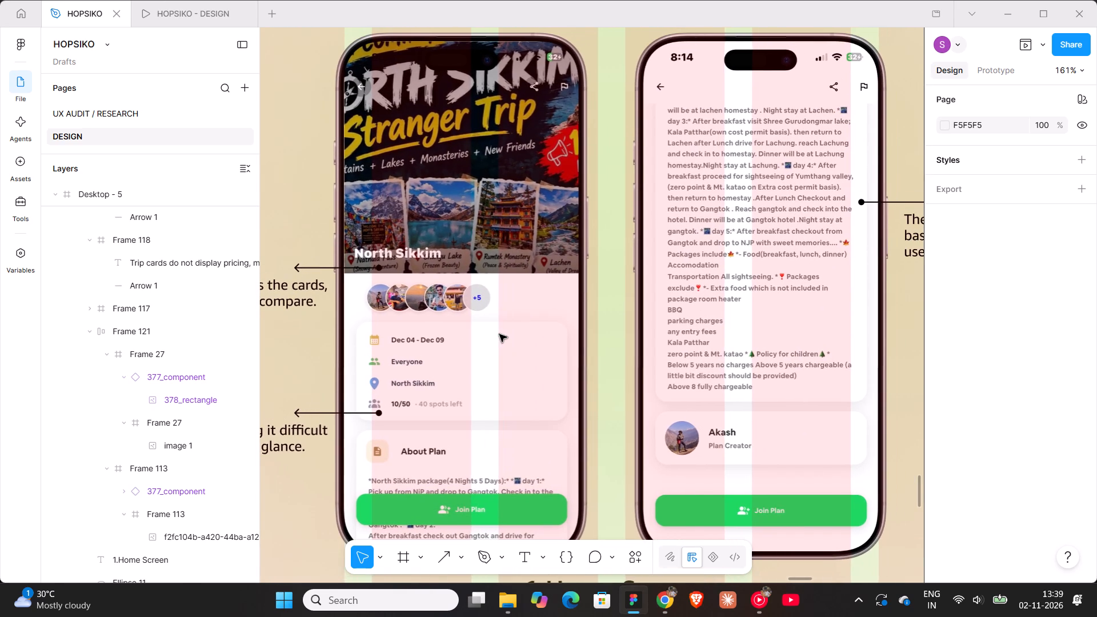
scroll(499, 334, "down", 2, "ctrl")
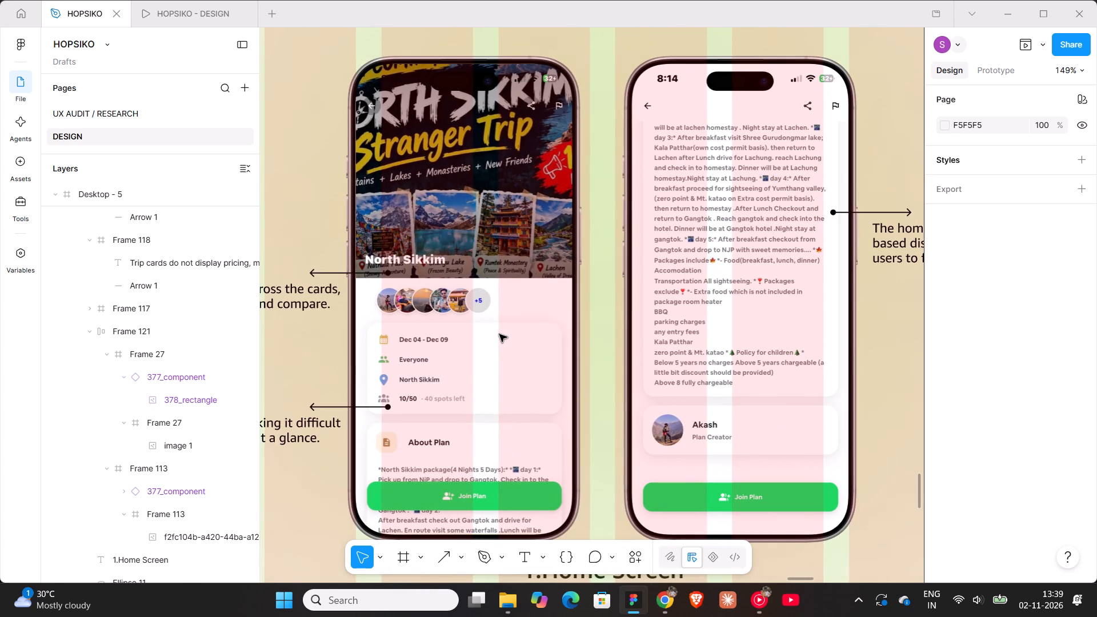
key("shift+super+s")
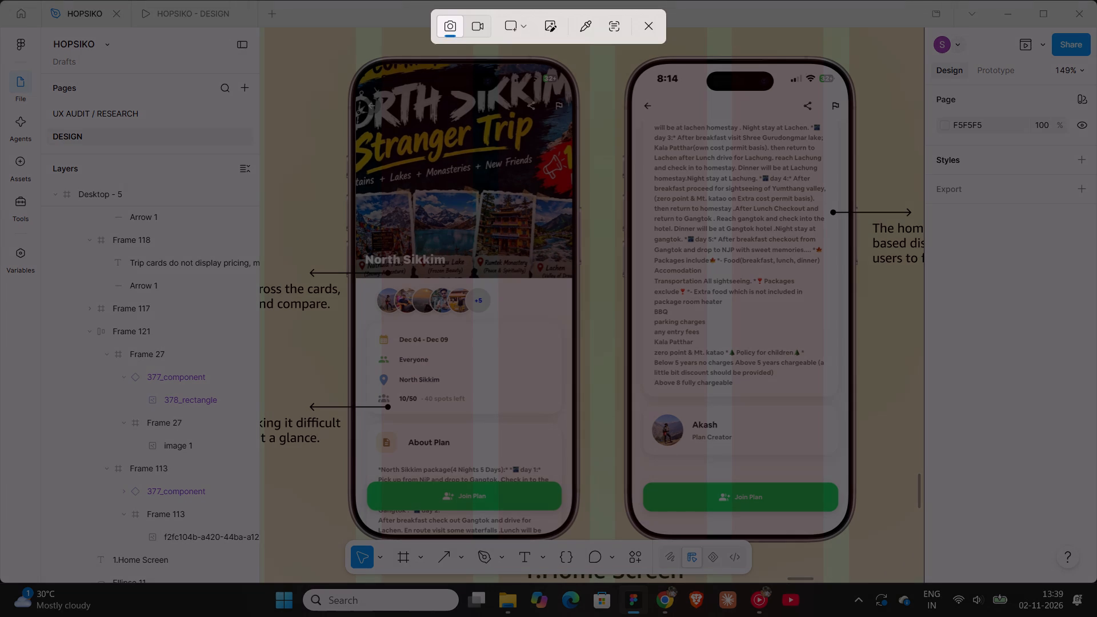
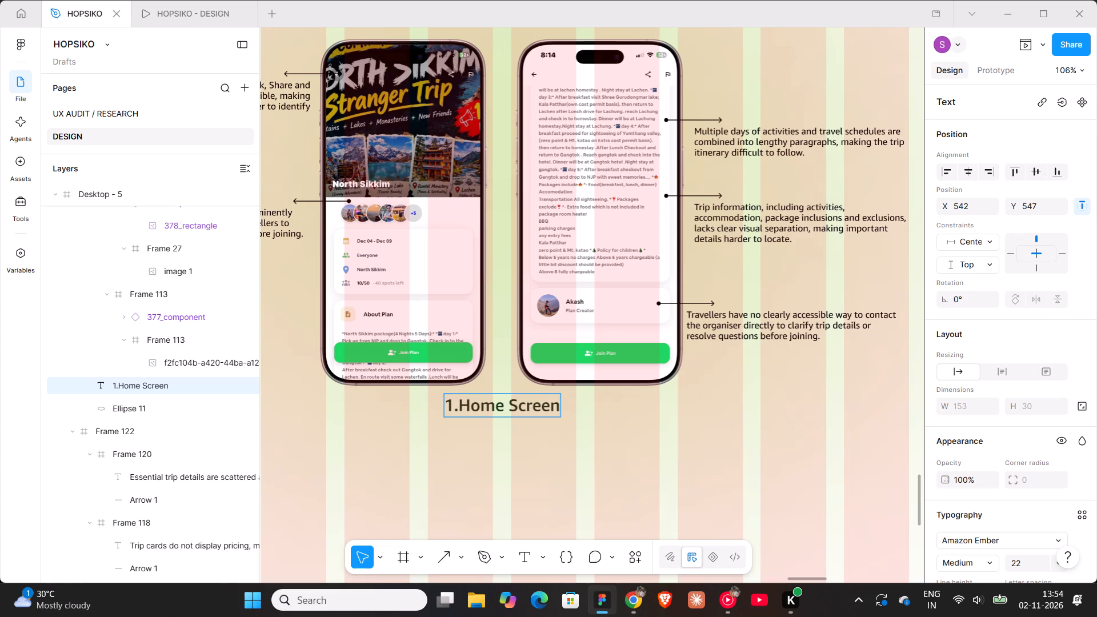
key("backslash")
key("BackSpace")
key("BackSpace")
key("2")
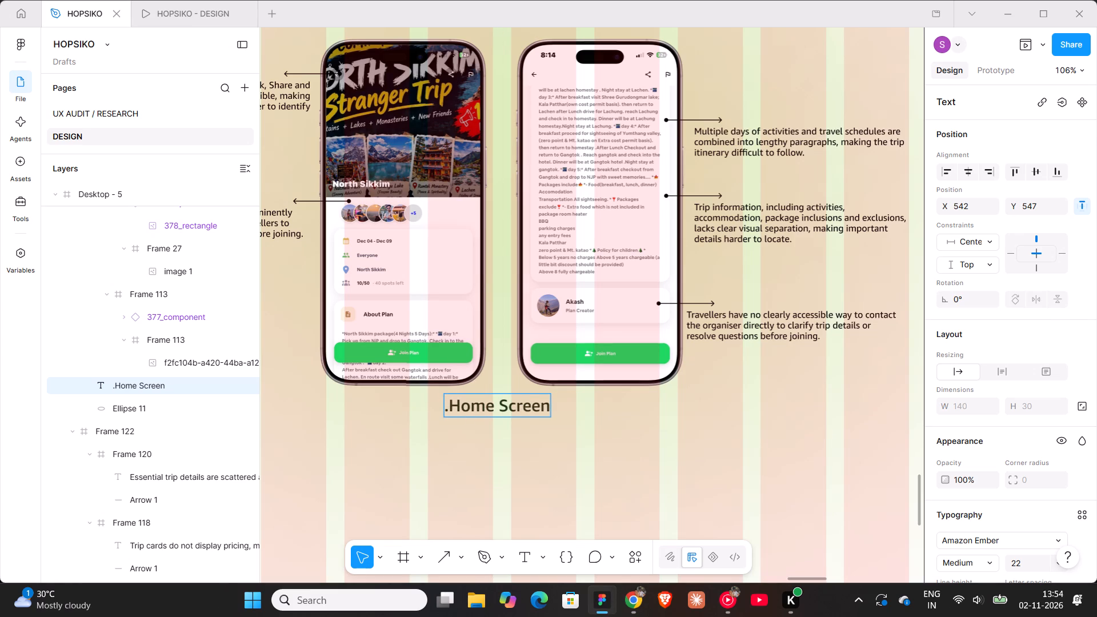
left_click_drag(461, 400, 560, 412)
key("ctrl+v")
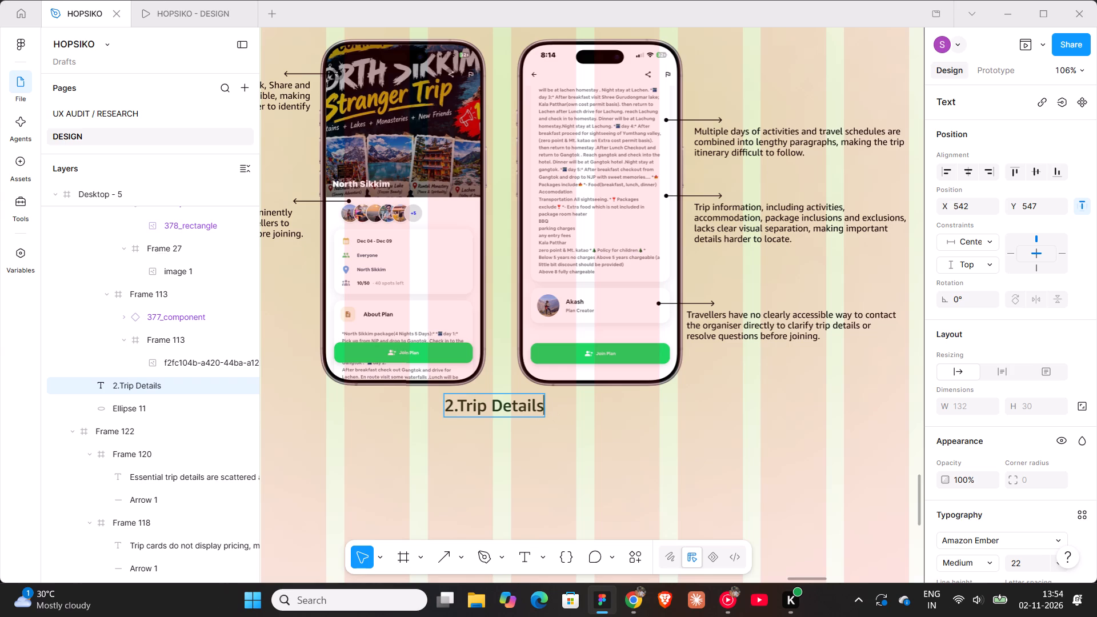
key("space")
type("PAge")
key("BackSpace")
key("BackSpace")
key("BackSpace")
type("age")
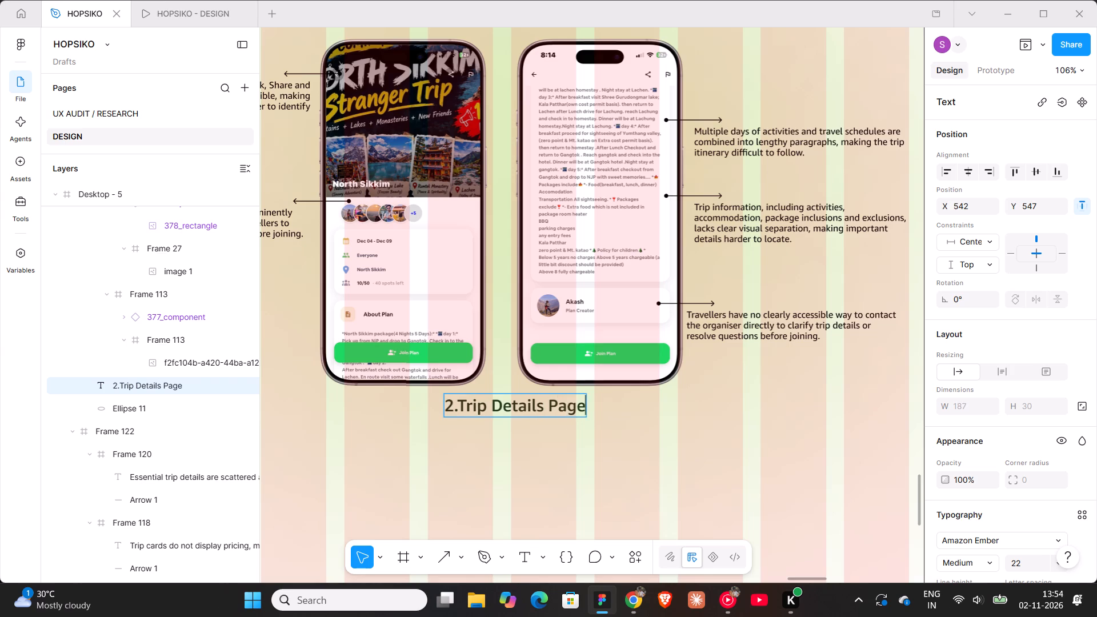
left_click(566, 450)
left_click(969, 173)
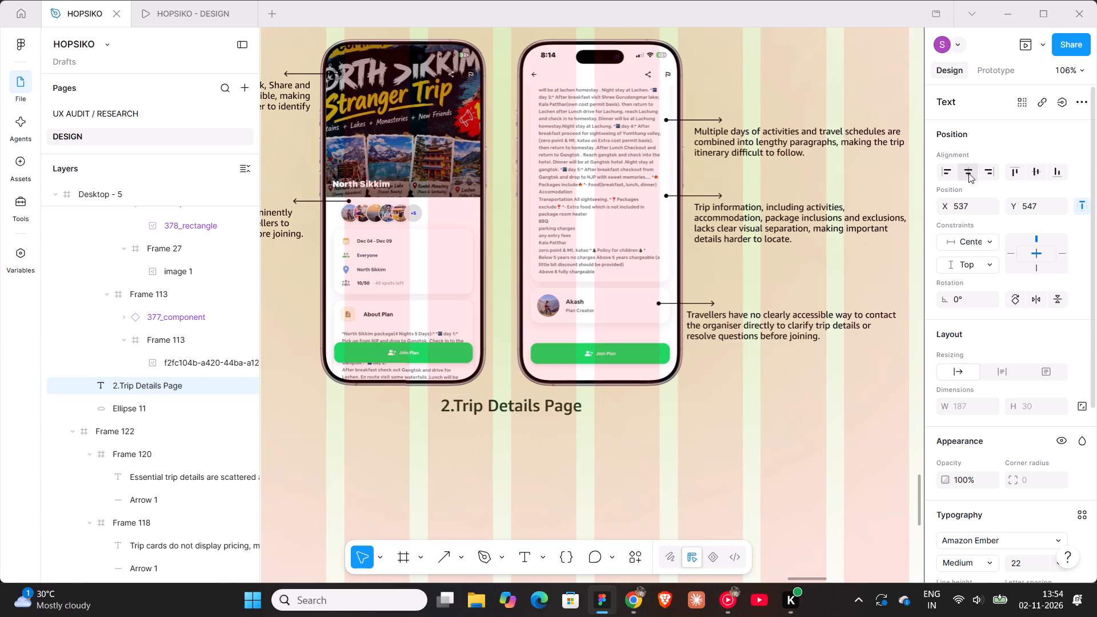
Change the caption beneath the home screen mockups to "1.Home Page" and centre it horizontally in its frame.
scroll(535, 323, "up", 8)
triple_click(524, 291)
triple_click(524, 291)
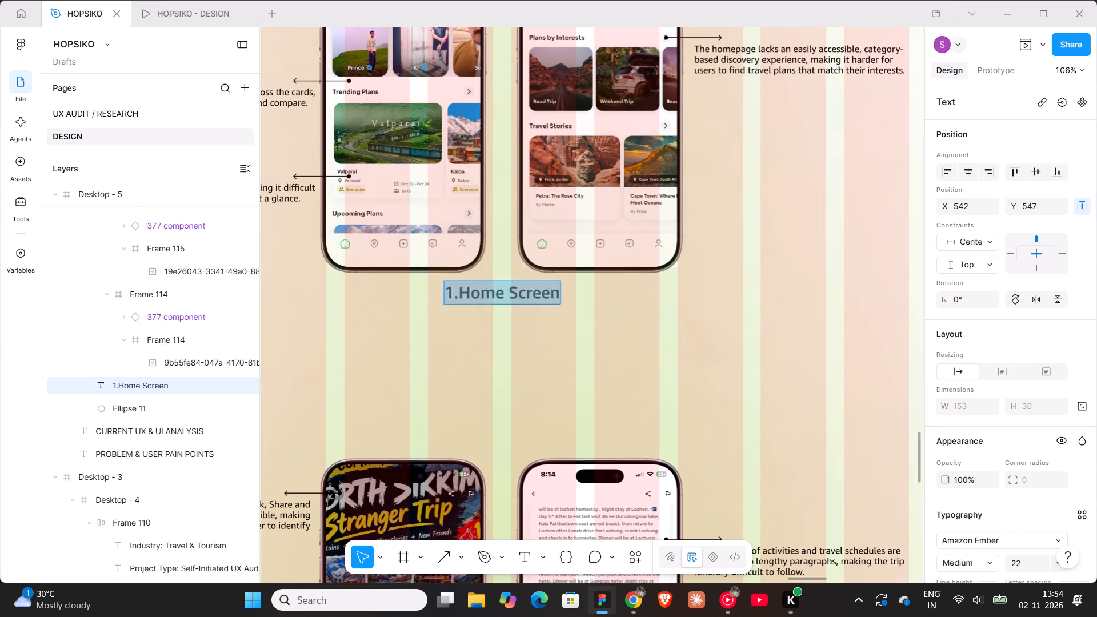
type("Page")
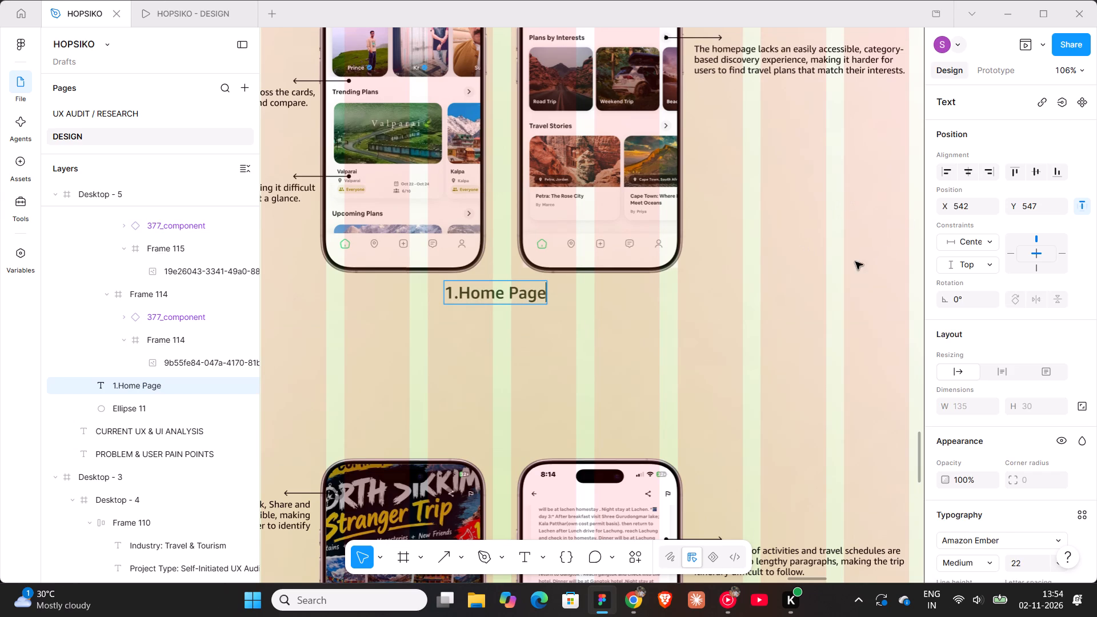
left_click_drag(855, 262, 862, 262)
left_click(968, 171)
Review the two captioned mockup sections on the slide and in the prototype preview, and return to the design file.
scroll(592, 295, "down", 2, "ctrl")
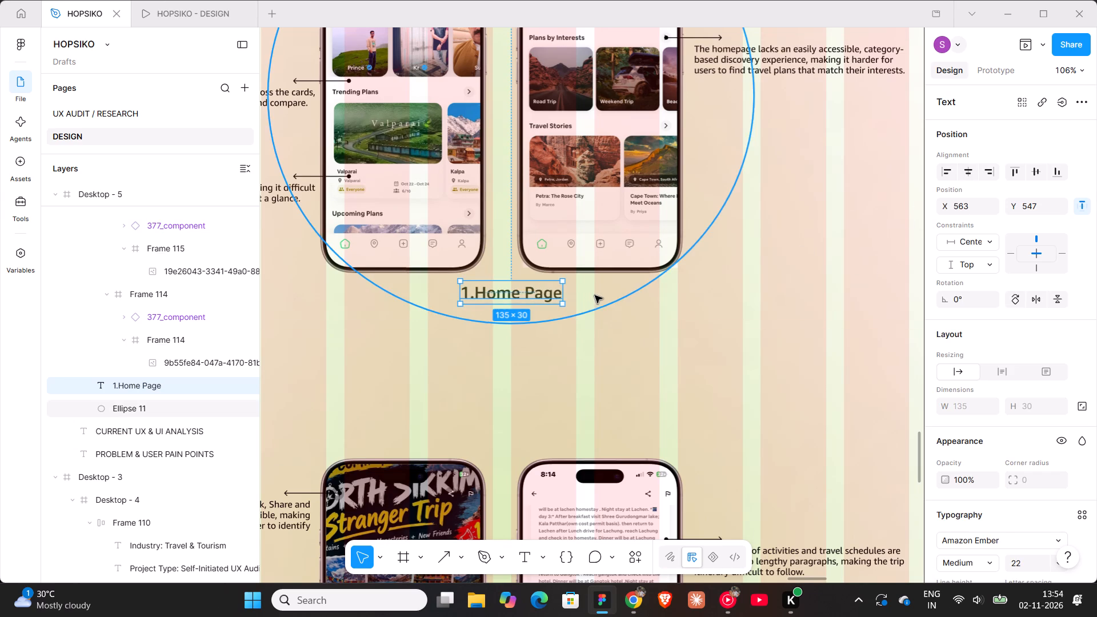
scroll(595, 295, "down", 5, "ctrl")
scroll(596, 295, "down", 5)
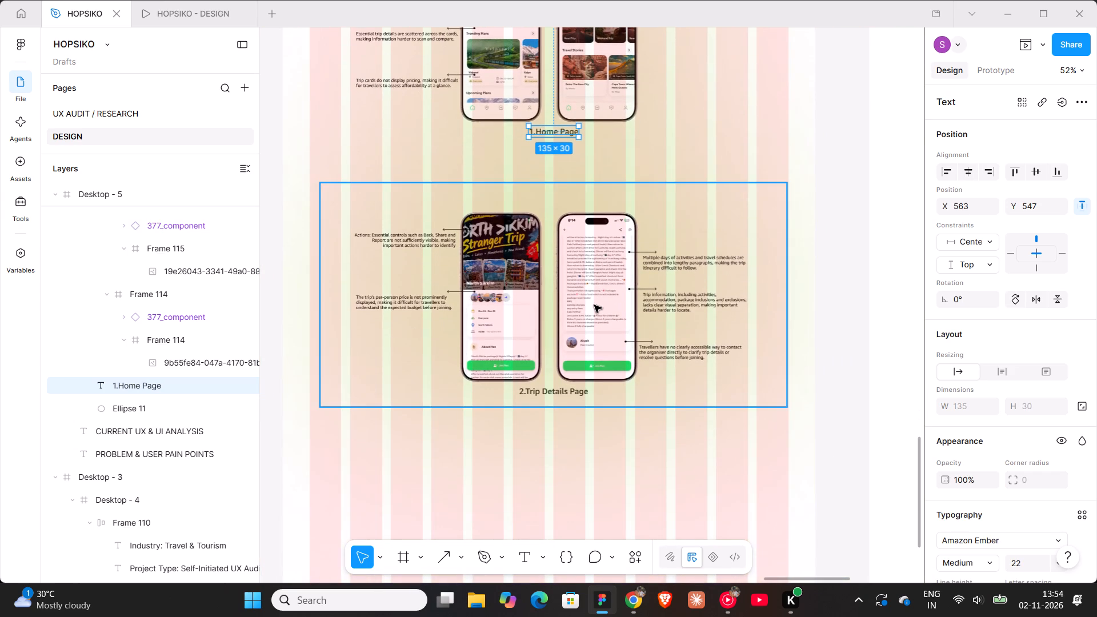
left_click(917, 288)
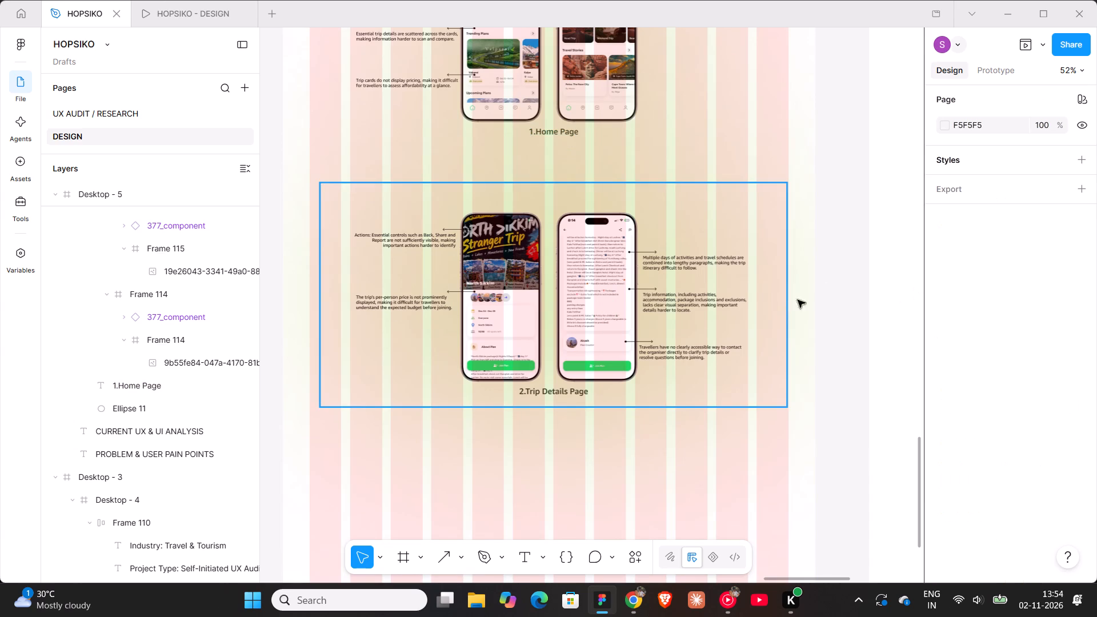
scroll(768, 254, "down", 5, "ctrl")
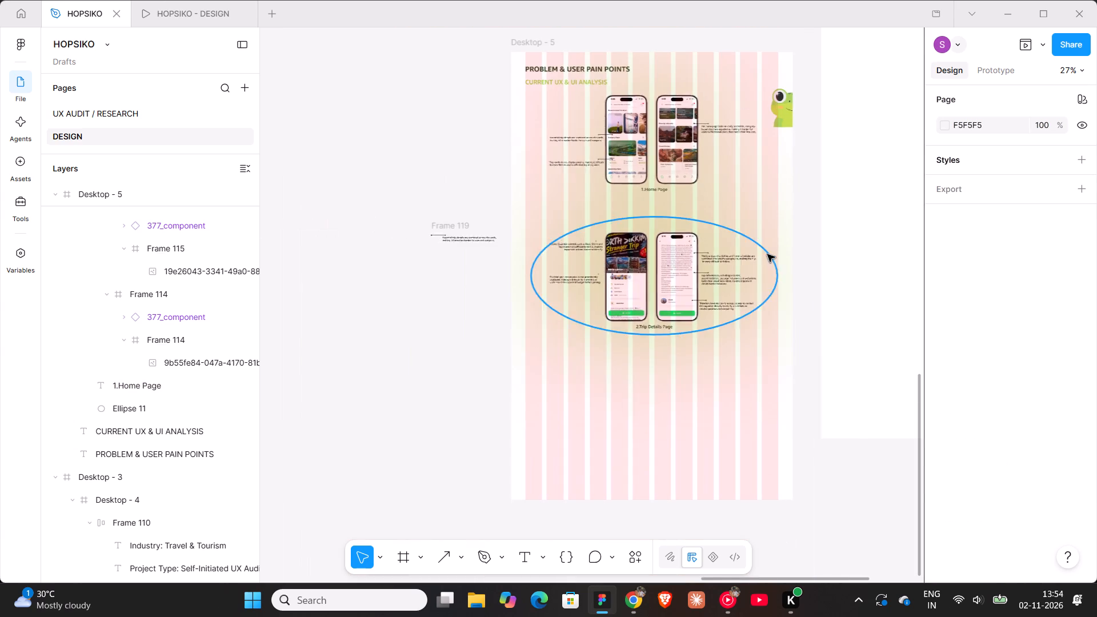
scroll(710, 261, "down", 4, "shift")
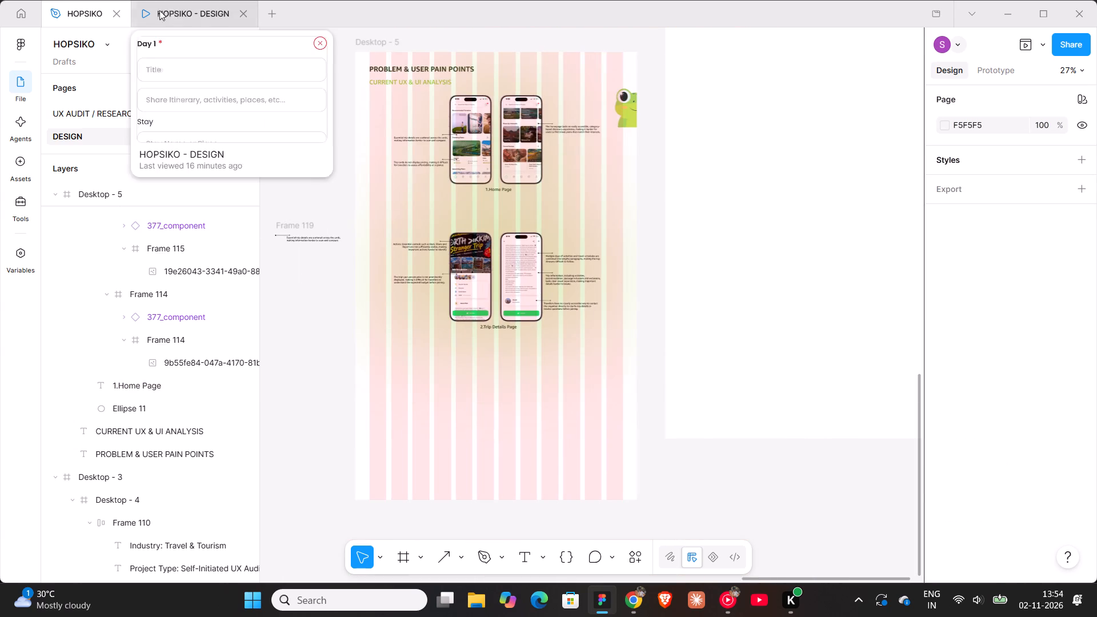
left_click(172, 13)
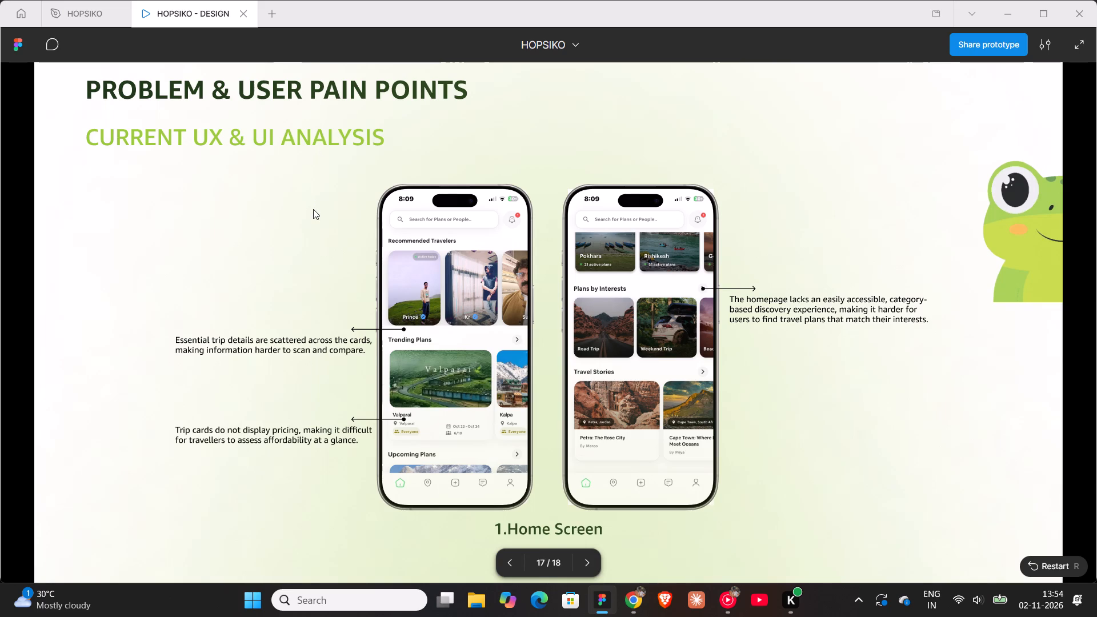
scroll(313, 209, "down", 6)
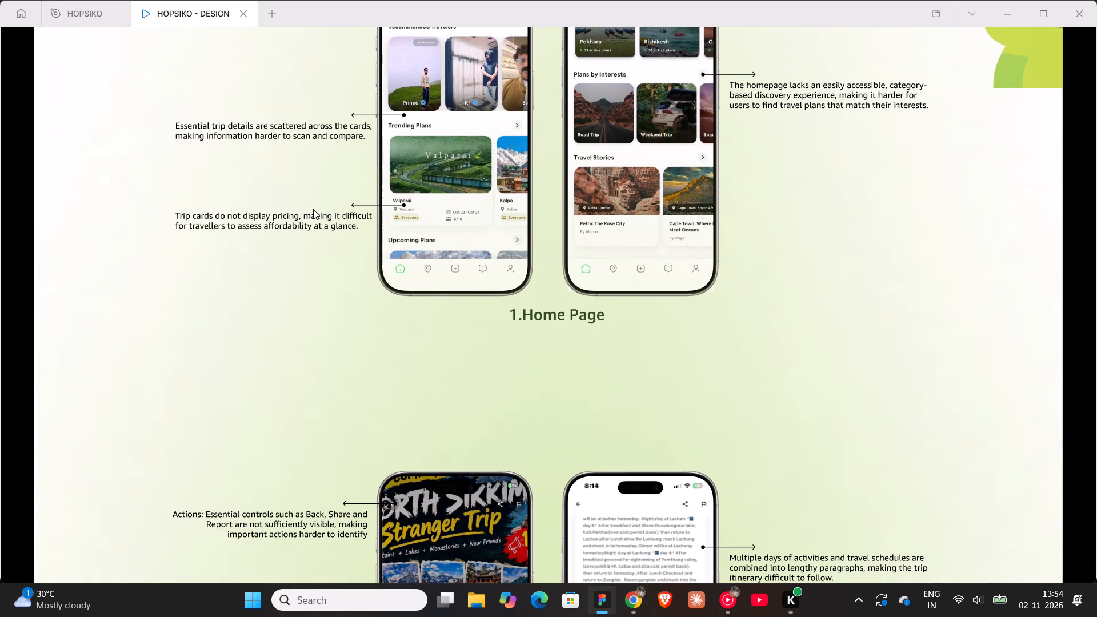
left_click(75, 22)
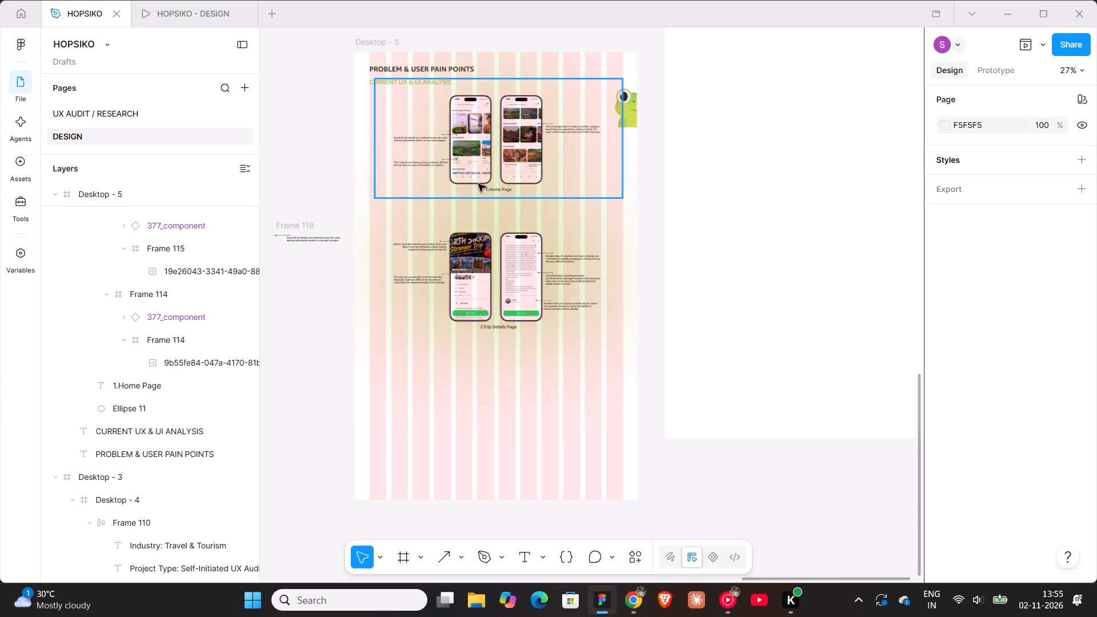
Move the trip details mockup frame up to Y 743, directly beneath the home page frame.
left_click(487, 245)
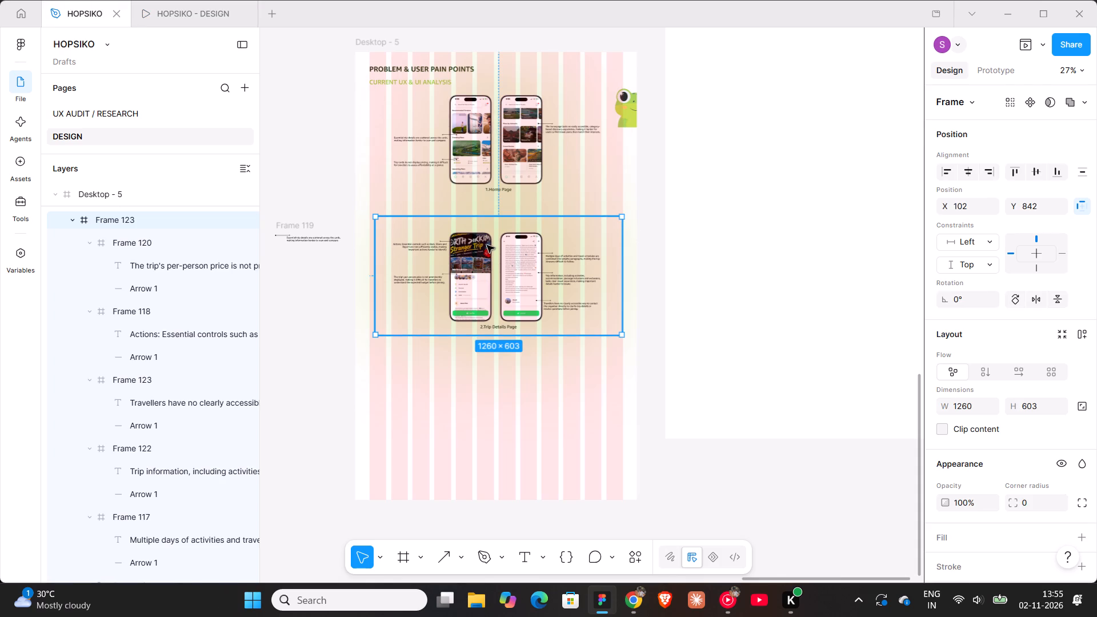
left_click(487, 245, "shift")
key("shift+Up")
scroll(487, 245, "down", 6)
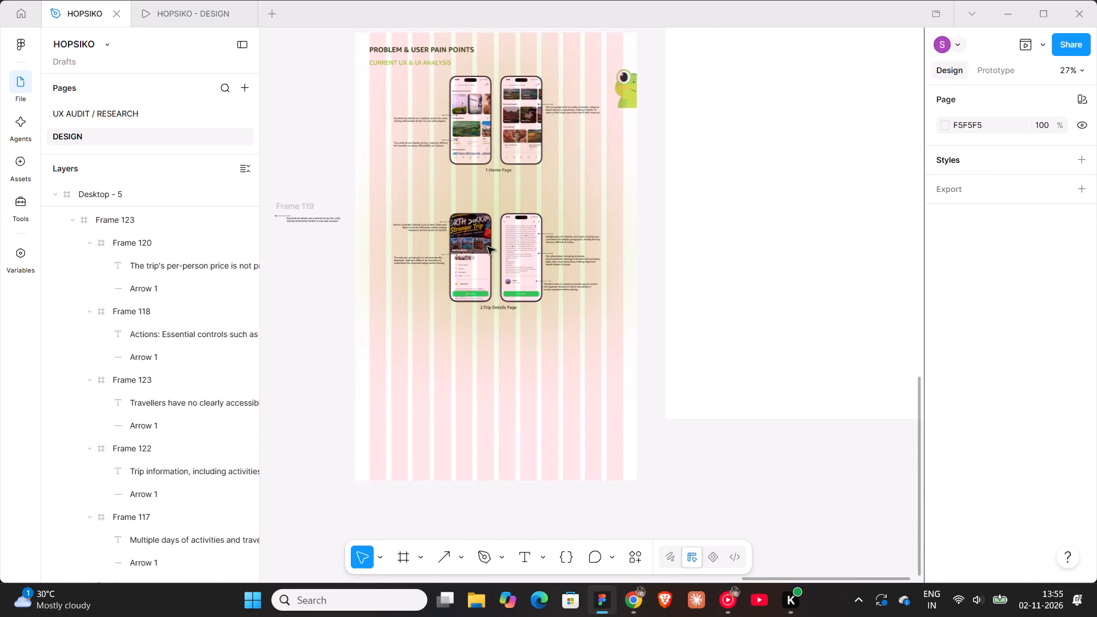
left_click(507, 251)
key("shift+Up")
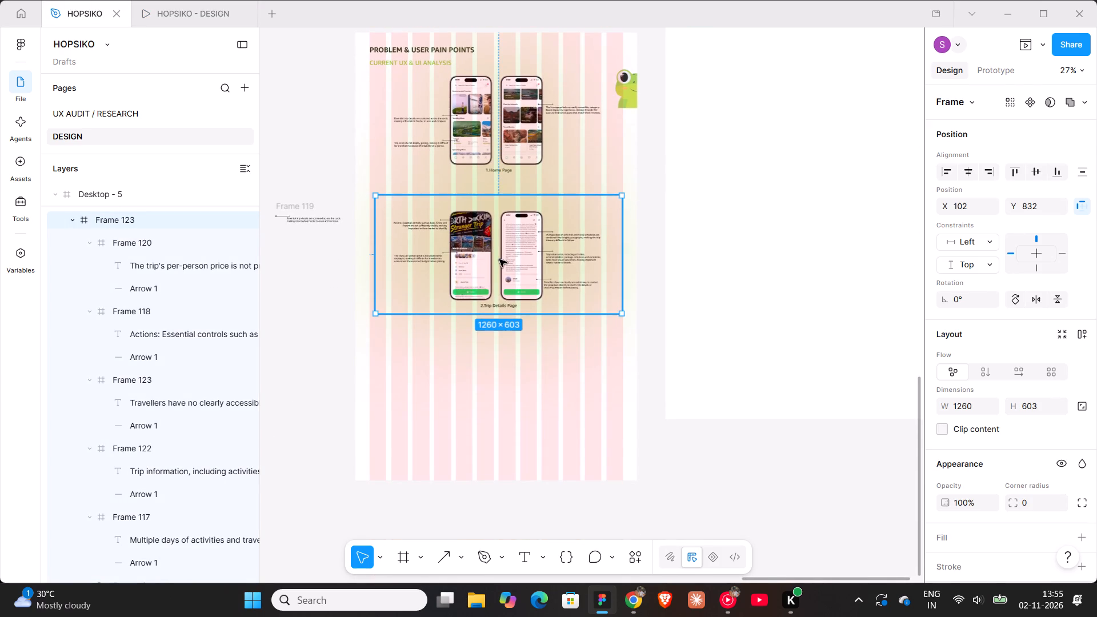
key("shift+Up")
key("shift+Up")
key("shift+Up")
key("shift+Up")
key("shift+Up")
key("shift+Up")
key("shift+Up")
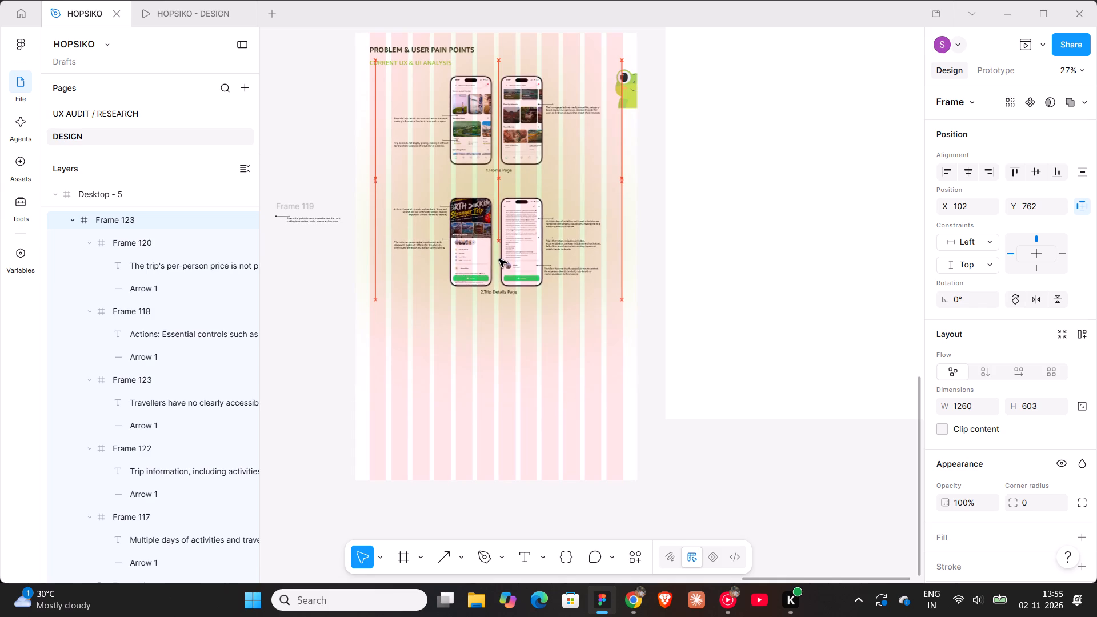
key("shift+Up")
key("shift+Up")
key("shift+Up")
key("Down")
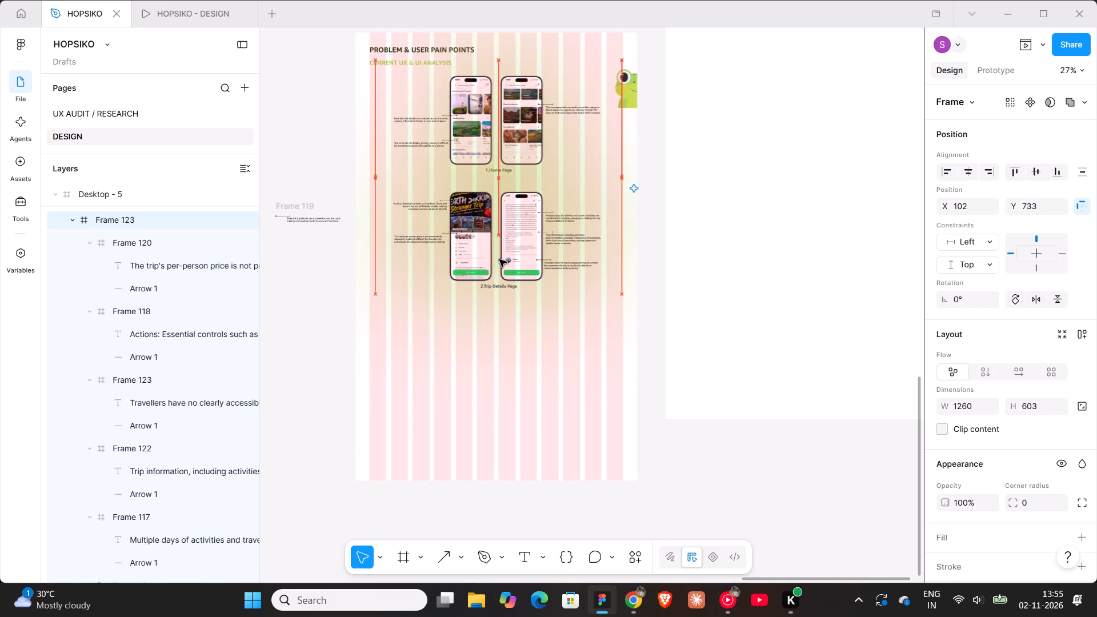
key("Down")
key("Down")
key("Down")
key("Down")
key("Down")
key("Down")
key("Down")
key("Down")
key("Down")
key("Down")
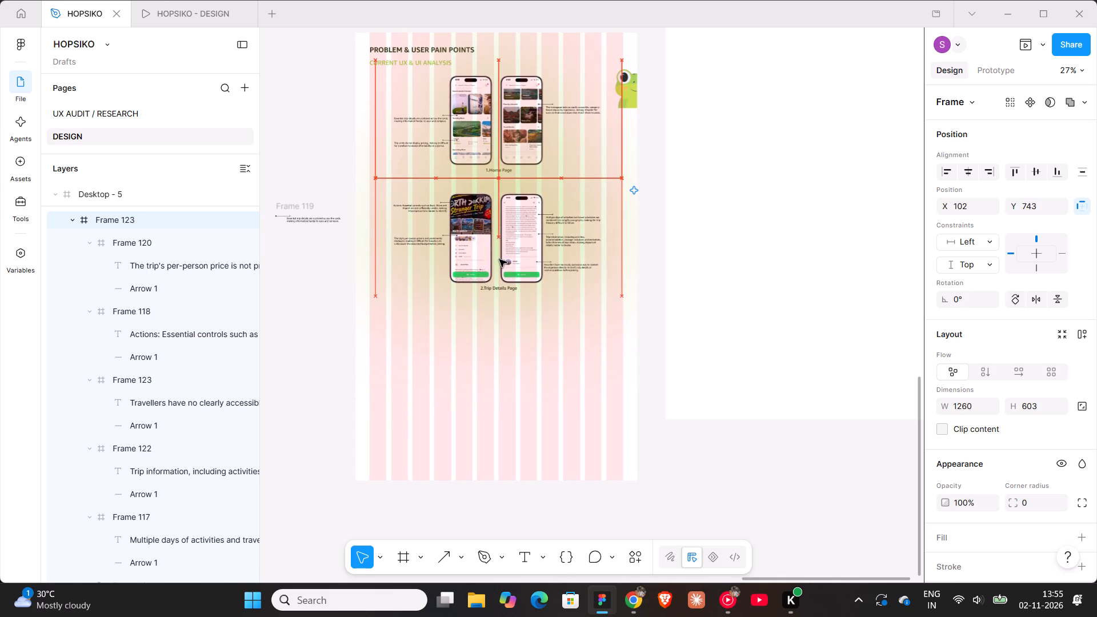
Check the spacing between the home page and trip details sections in the prototype preview, and return to the design file.
left_click(198, 18)
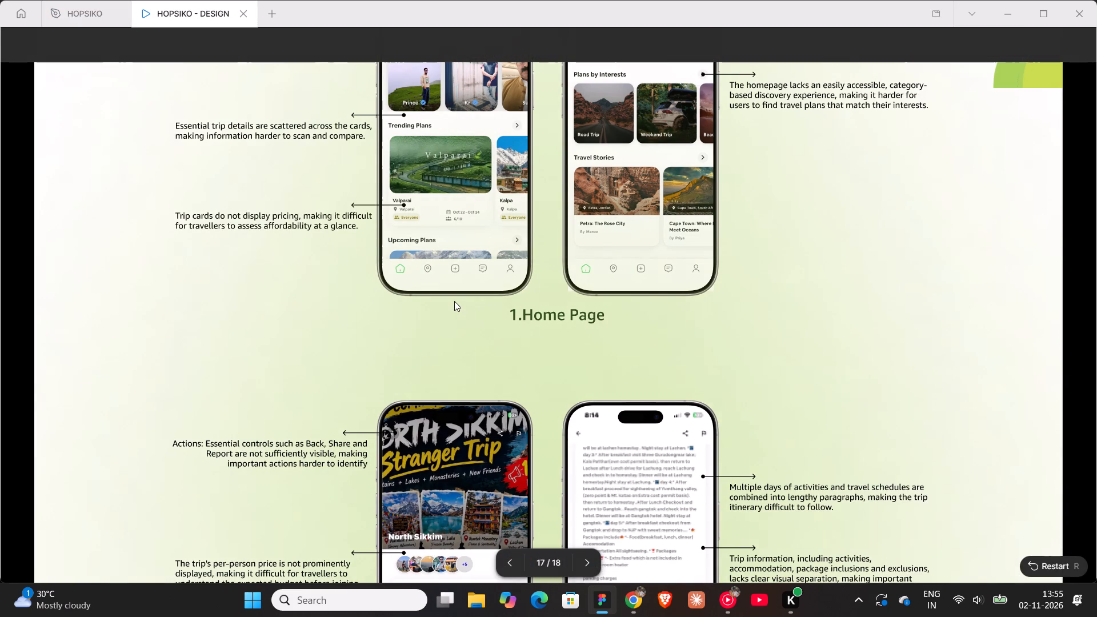
scroll(454, 301, "down", 4)
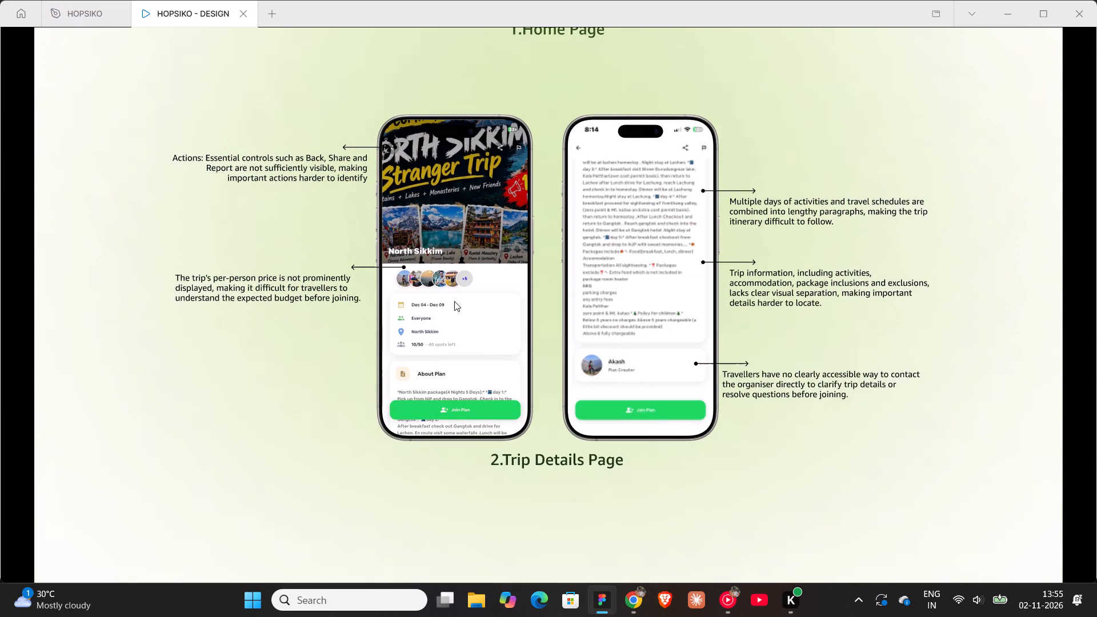
scroll(454, 301, "up", 4)
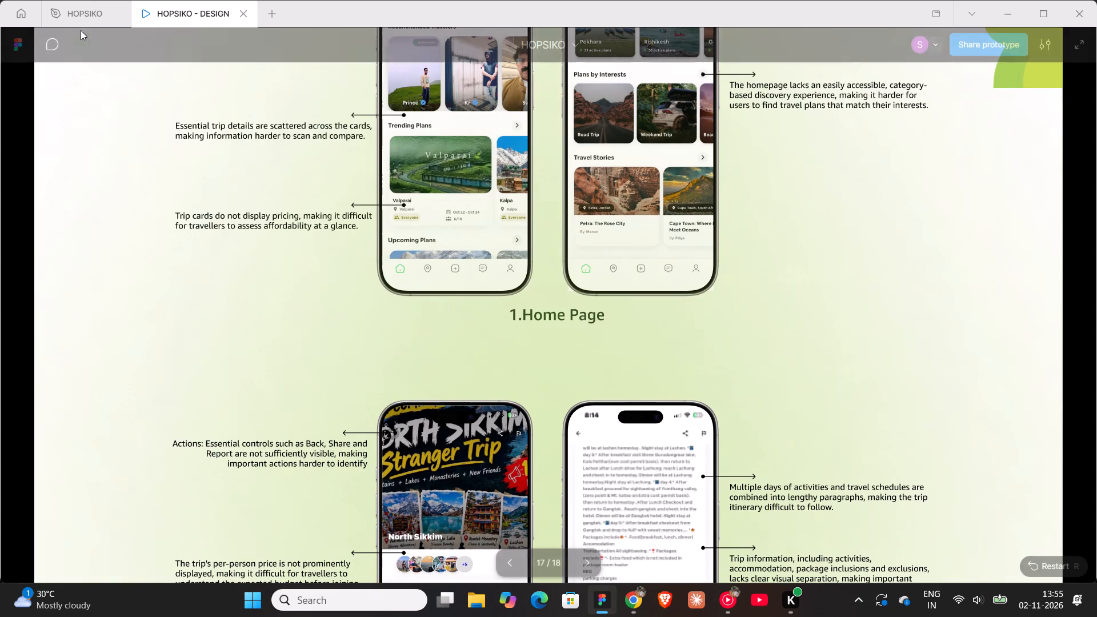
left_click(78, 27)
left_click(78, 18)
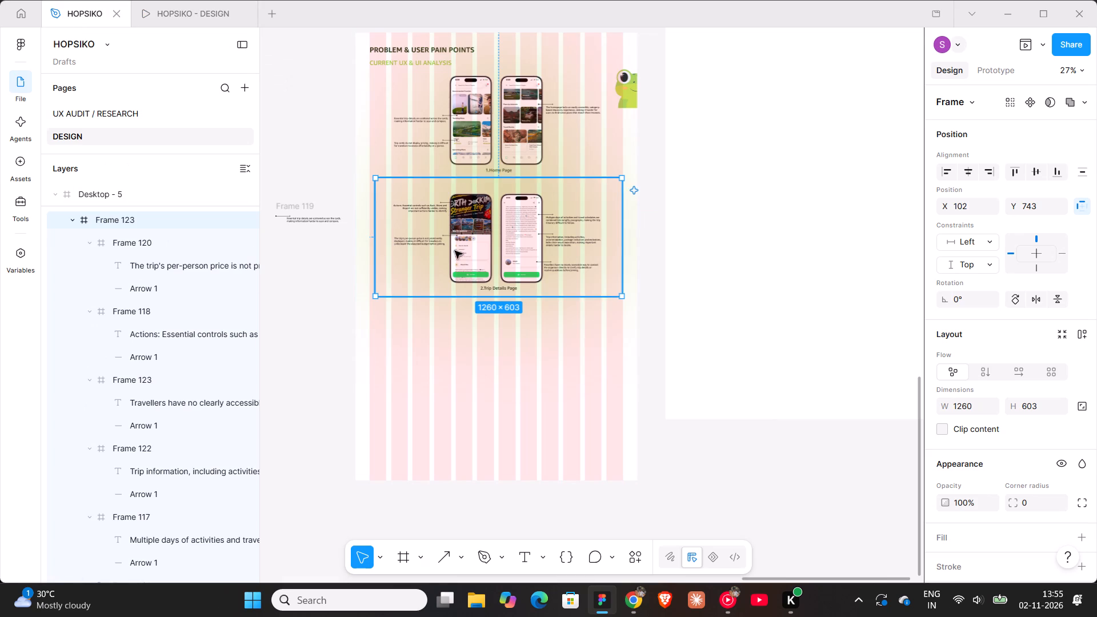
Set the font size of all eight annotation texts around the home page and trip details mockups to 14.
triple_click(415, 125)
scroll(415, 125, "up", 8, "ctrl")
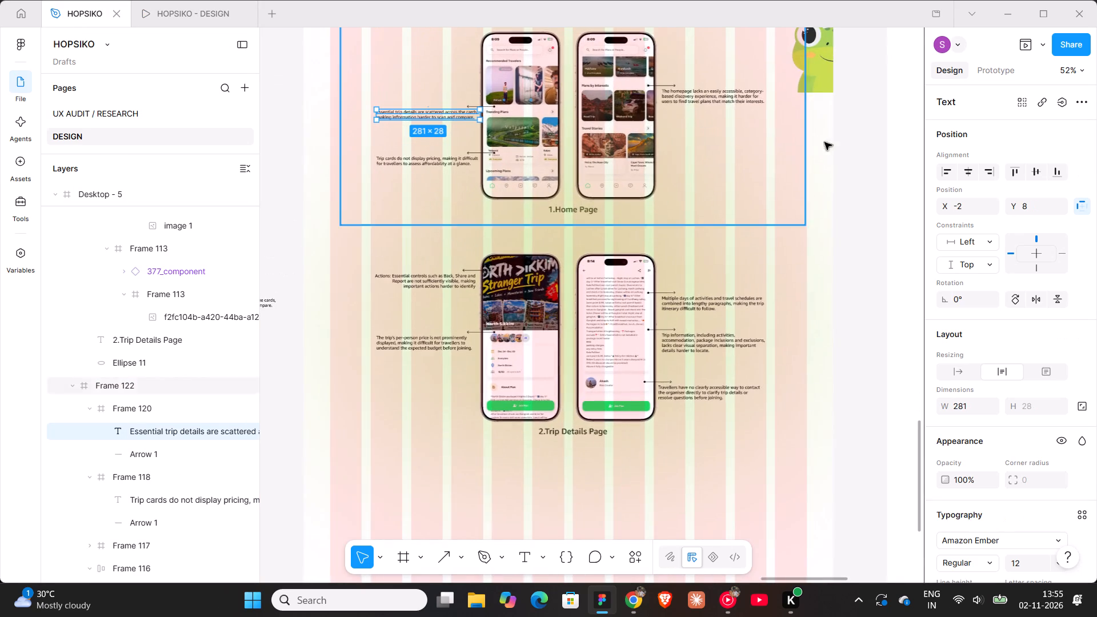
double_click(734, 99, "shift")
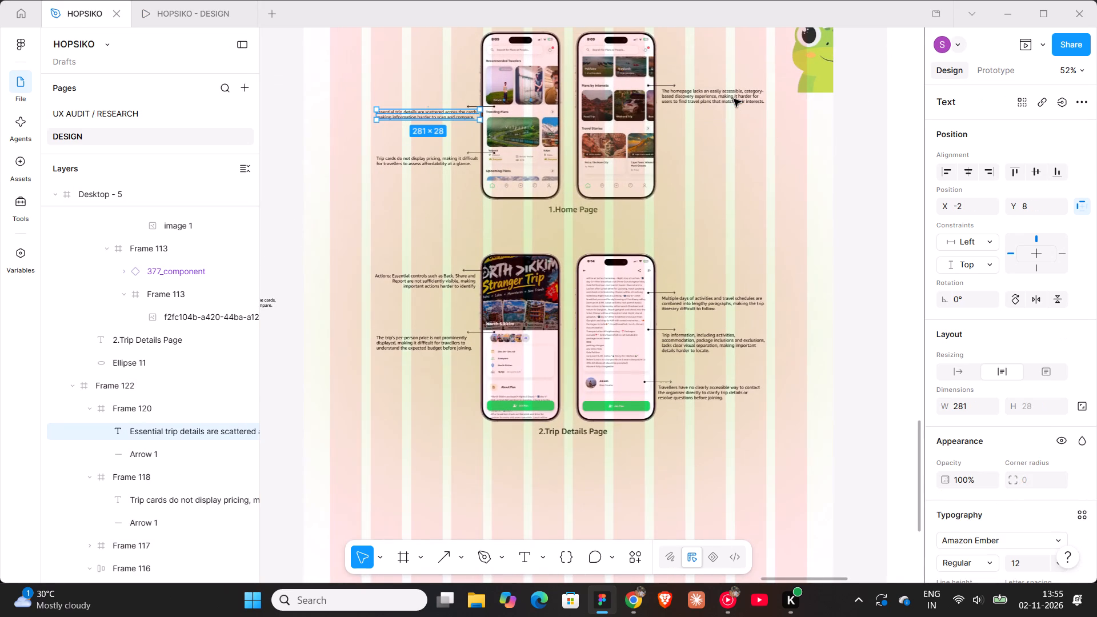
triple_click(734, 99, "shift")
double_click(734, 99, "shift")
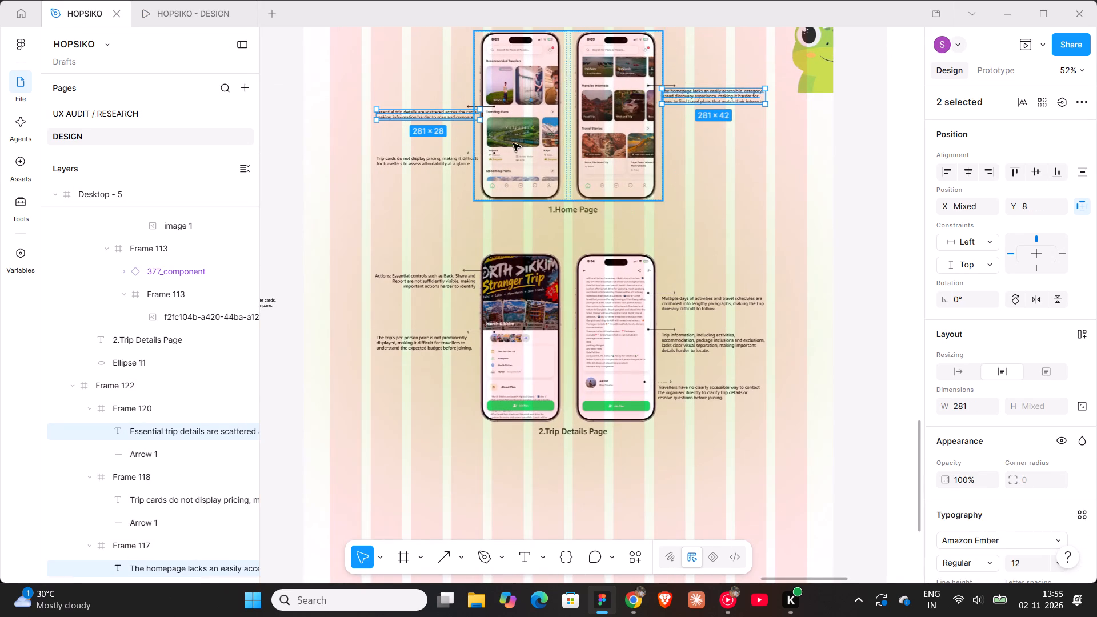
double_click(417, 163, "shift")
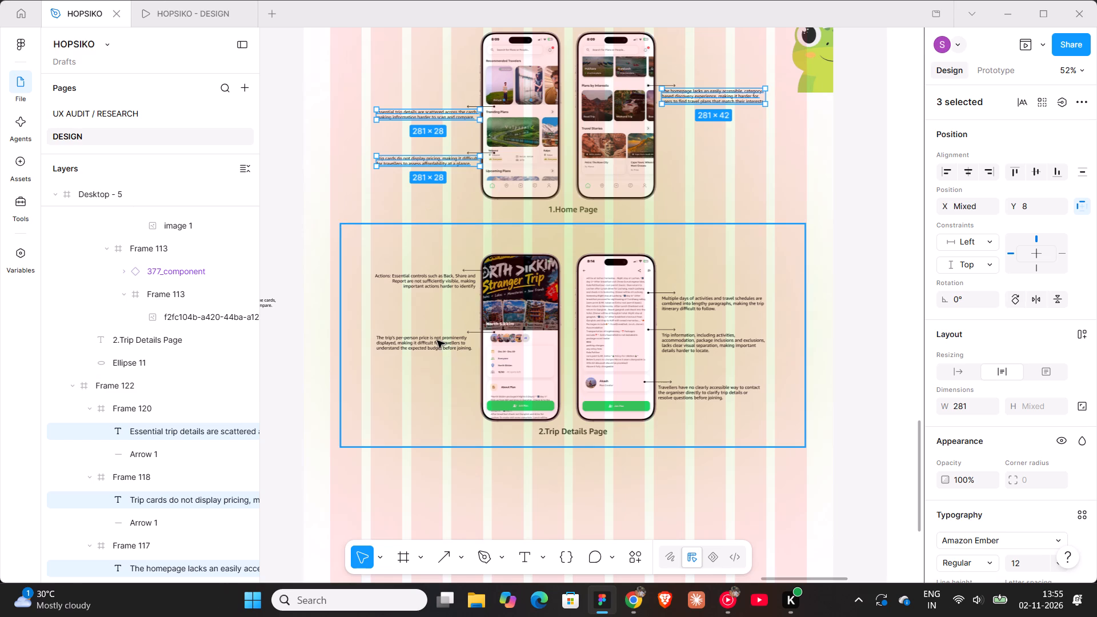
triple_click(437, 340, "shift")
triple_click(445, 278, "shift")
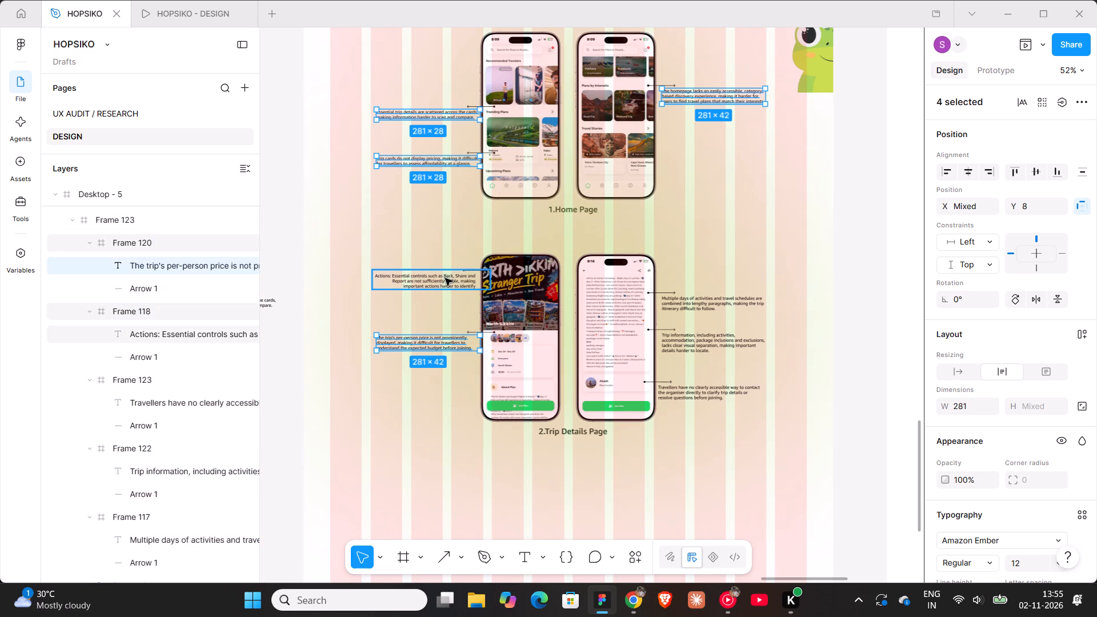
double_click(445, 278, "shift")
double_click(692, 305, "shift")
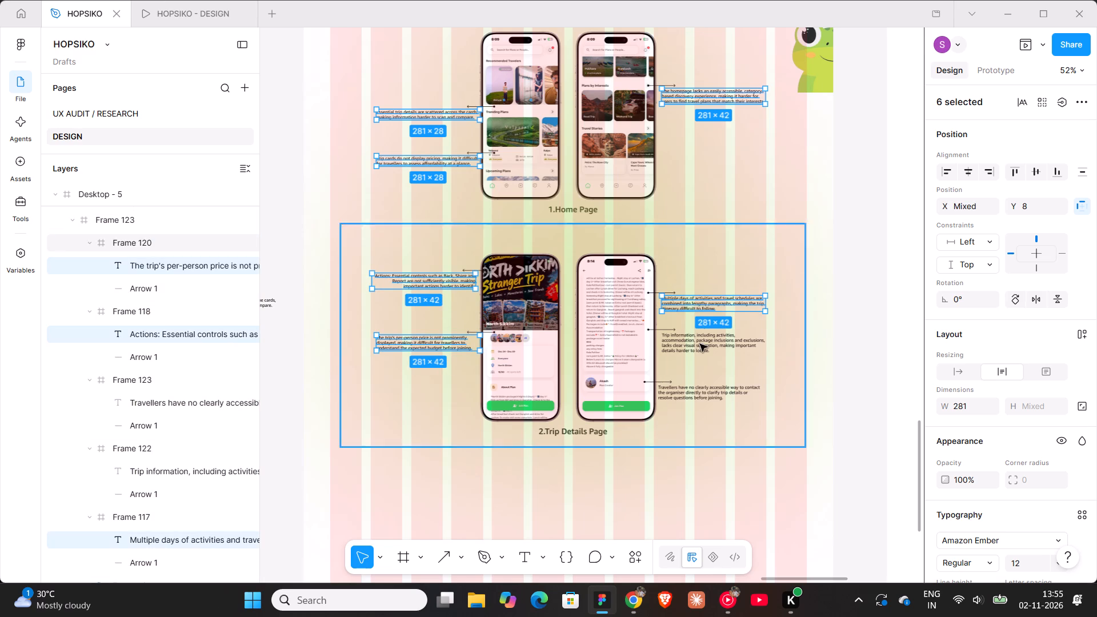
double_click(700, 344, "shift")
double_click(691, 395, "shift")
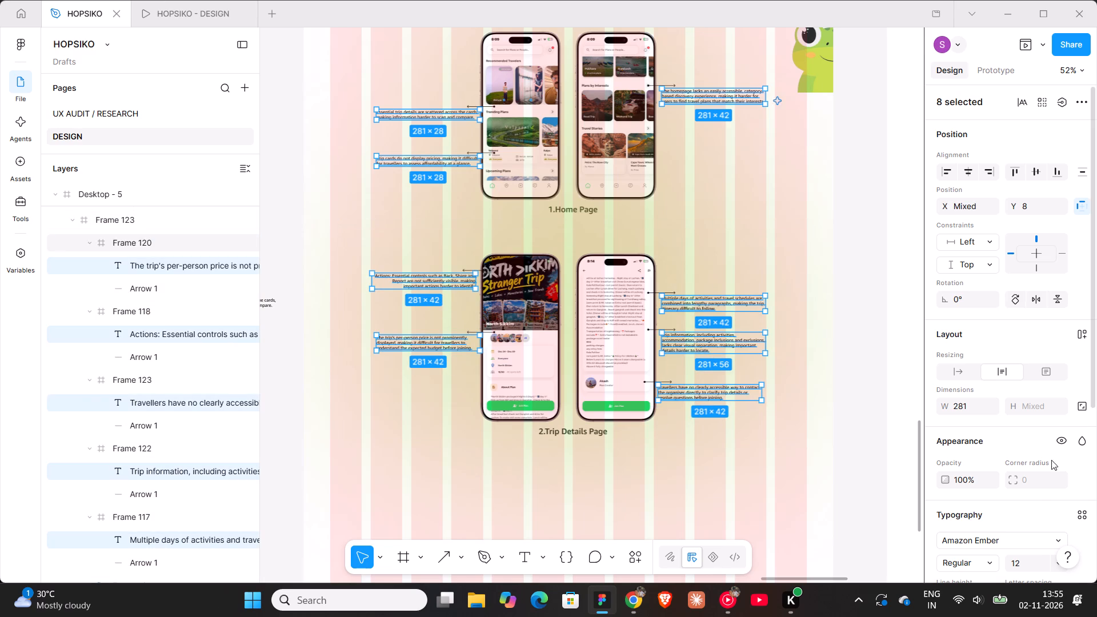
scroll(1024, 524, "down", 1)
left_click(1019, 492)
type("14")
key("Return")
left_click(870, 249)
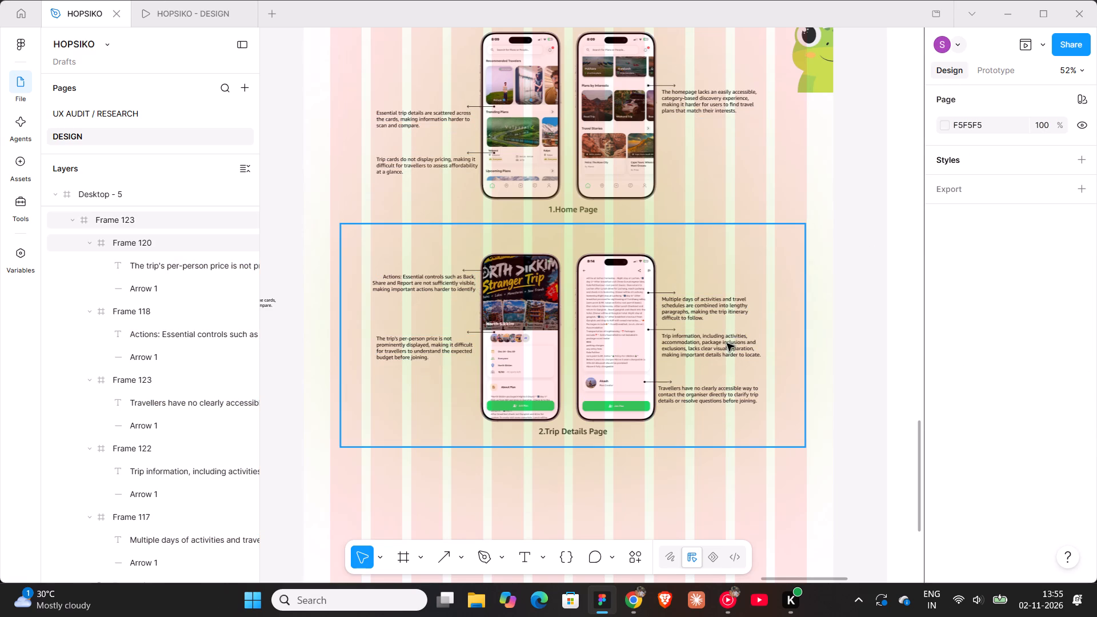
Check the size and wrapping of the annotation texts beside the home page and trip details mockups.
scroll(701, 319, "up", 3, "ctrl")
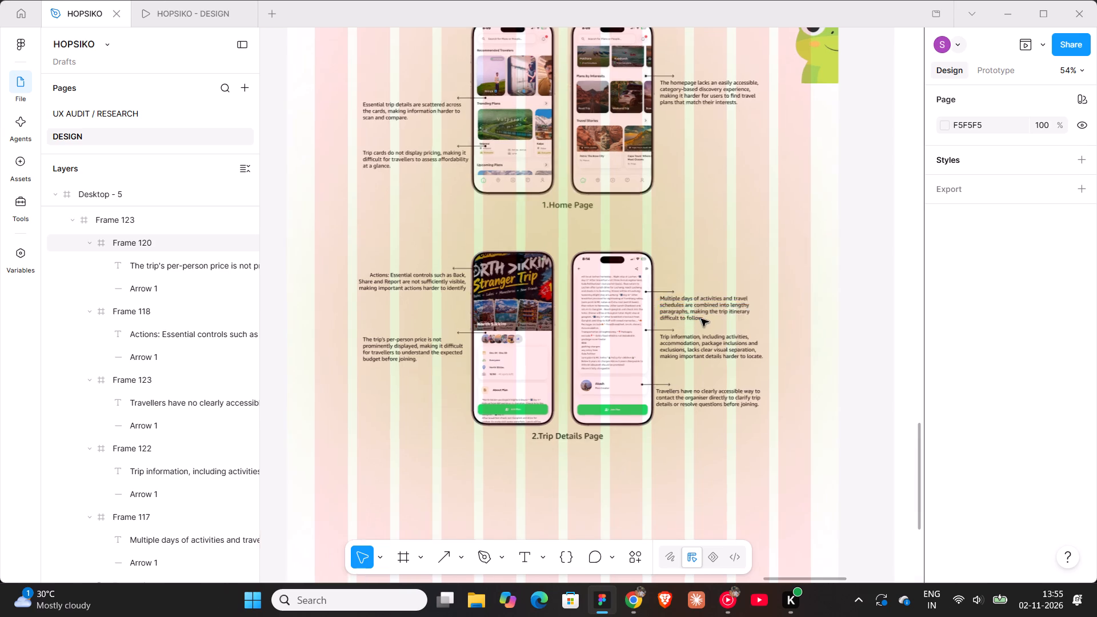
scroll(701, 319, "up", 4, "ctrl")
scroll(701, 319, "down", 3, "shift")
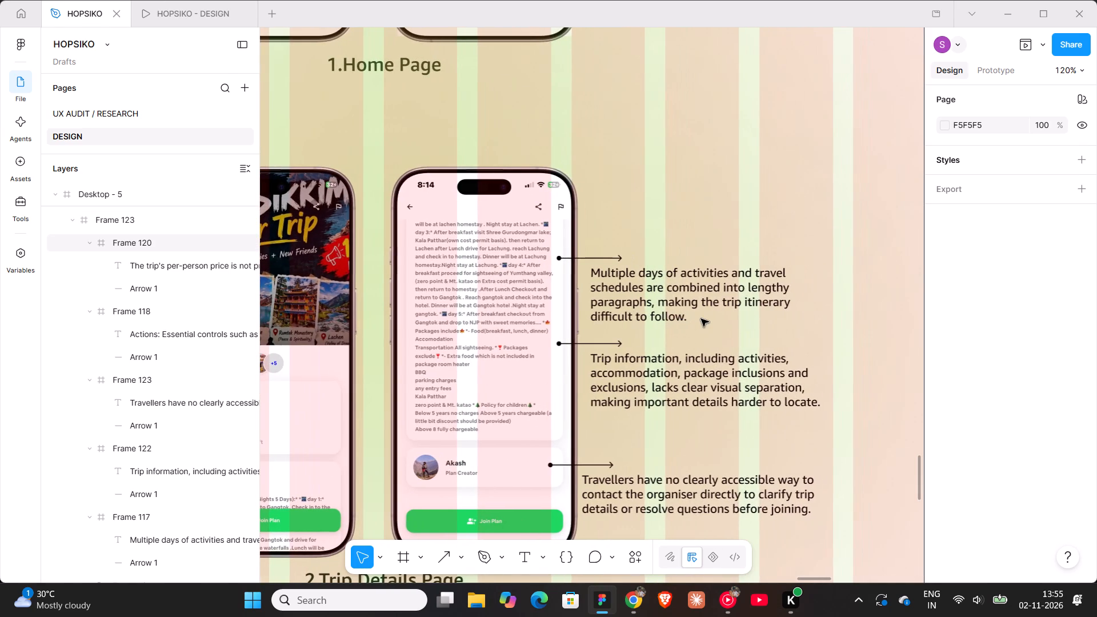
scroll(701, 319, "down", 9, "ctrl")
left_click(793, 316)
scroll(793, 316, "down", 4)
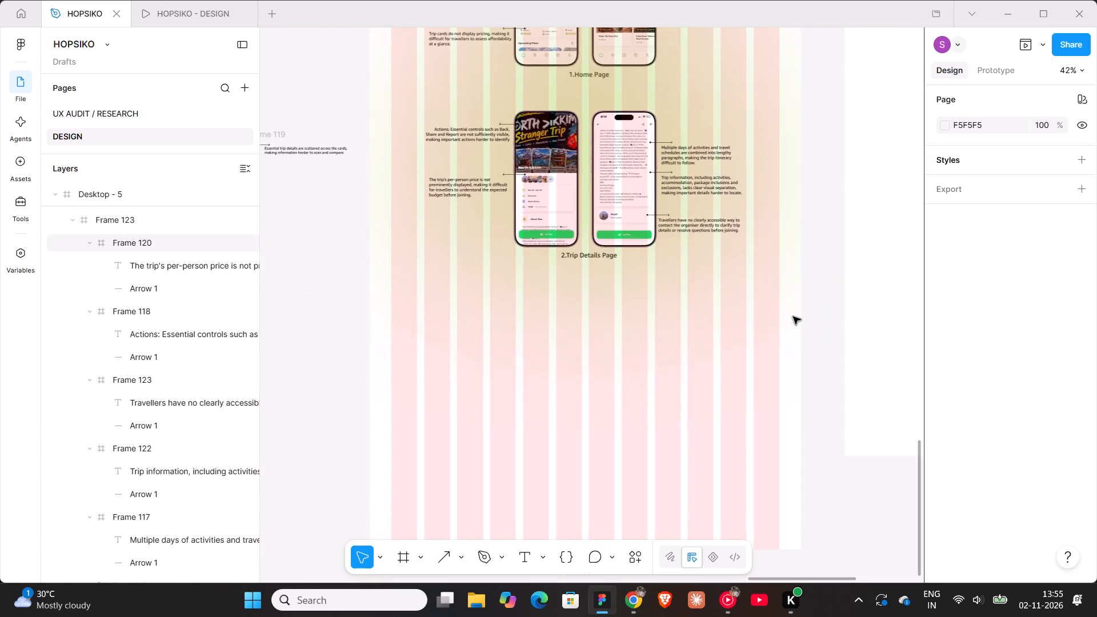
scroll(793, 316, "down", 5, "ctrl")
scroll(793, 316, "down", 4, "shift")
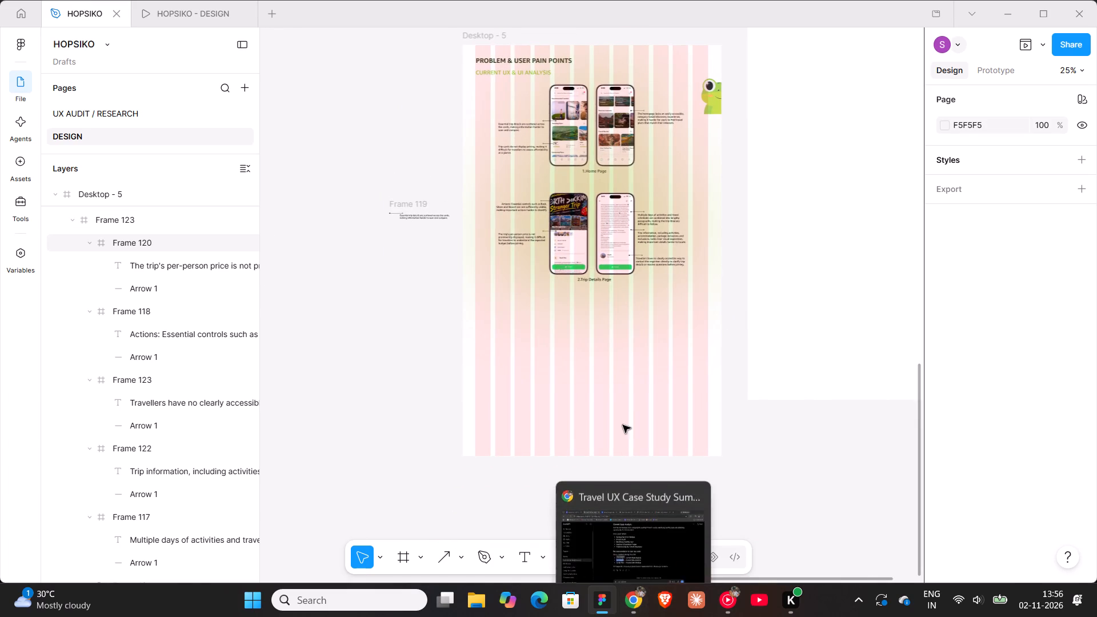
Scale the Create Plan phone mockup, Frame 112, proportionally to a width of 250.
scroll(623, 421, "up", 7, "shift")
scroll(623, 421, "down", 4, "ctrl")
scroll(623, 420, "down", 2, "shift")
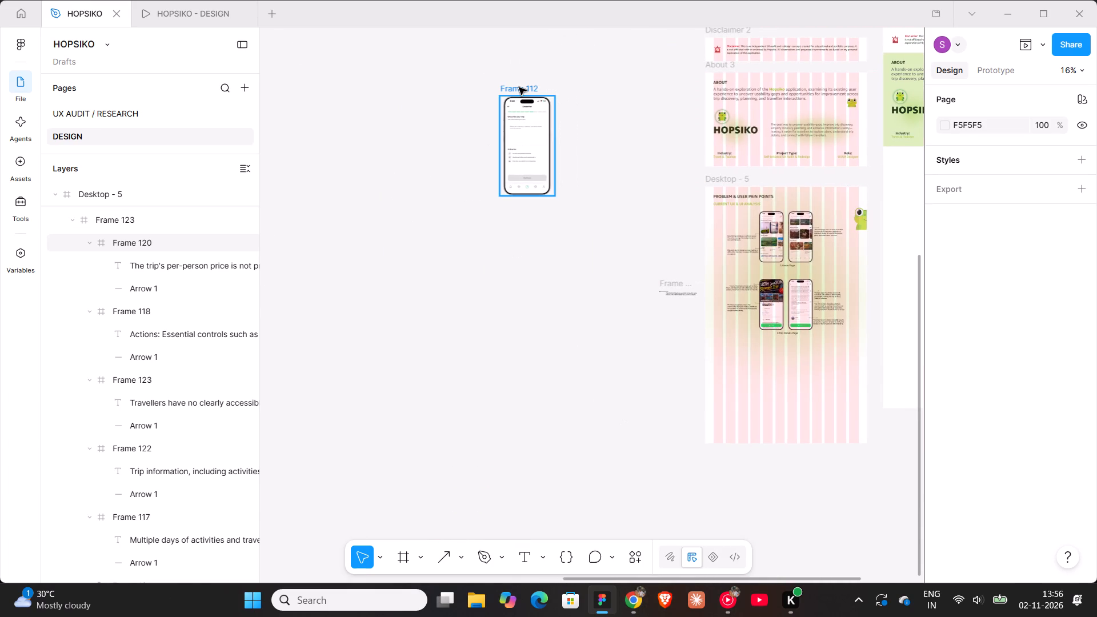
left_click(519, 87)
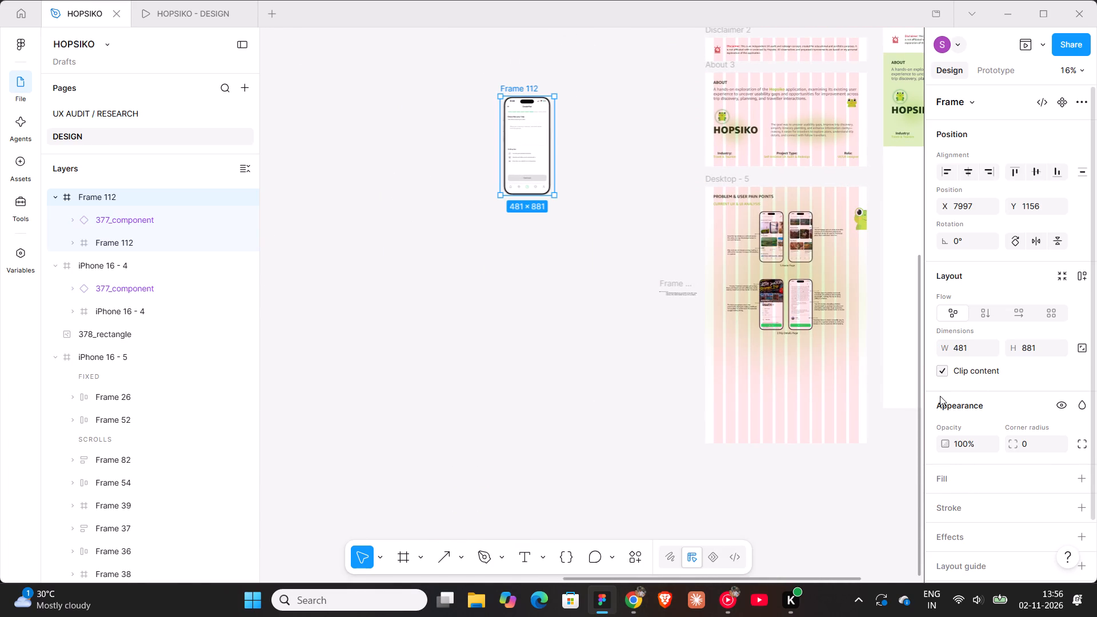
key("k")
left_click(959, 444)
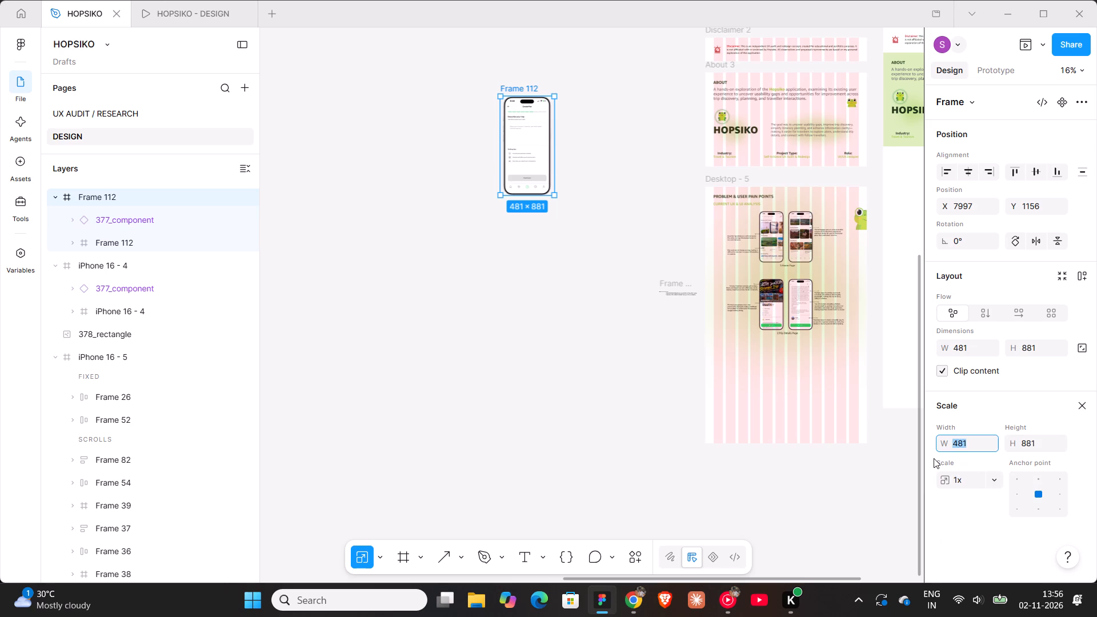
type("250")
key("Return")
left_click(451, 228)
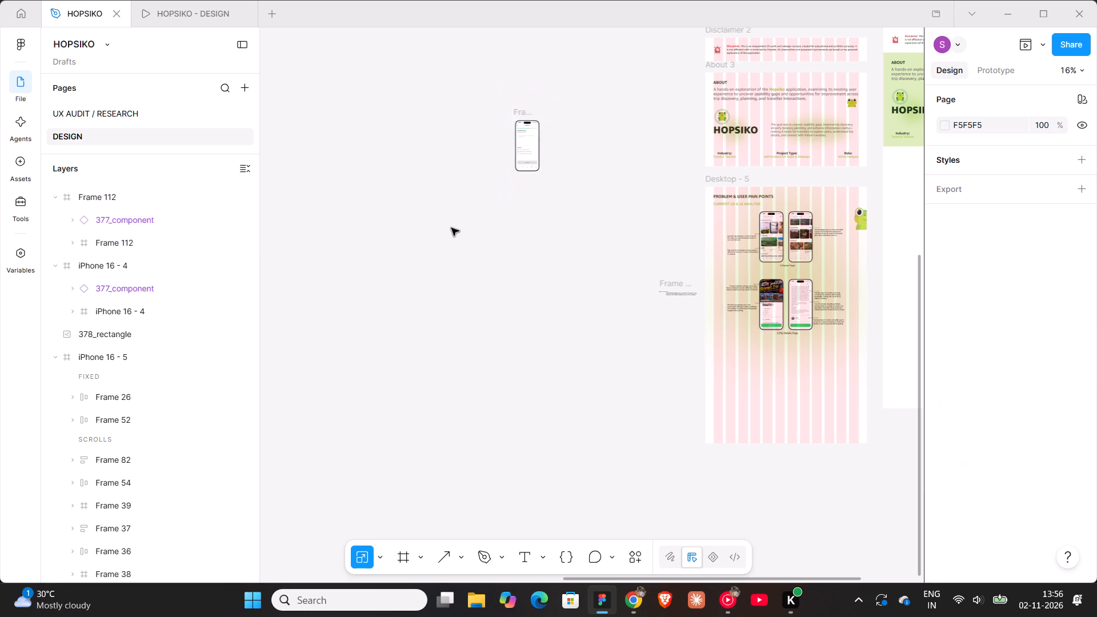
Place the Create Plan mockup on the Desktop - 5 slide, centred beneath the trip details section at about X 608, Y 1448.
scroll(641, 235, "down", 4, "shift")
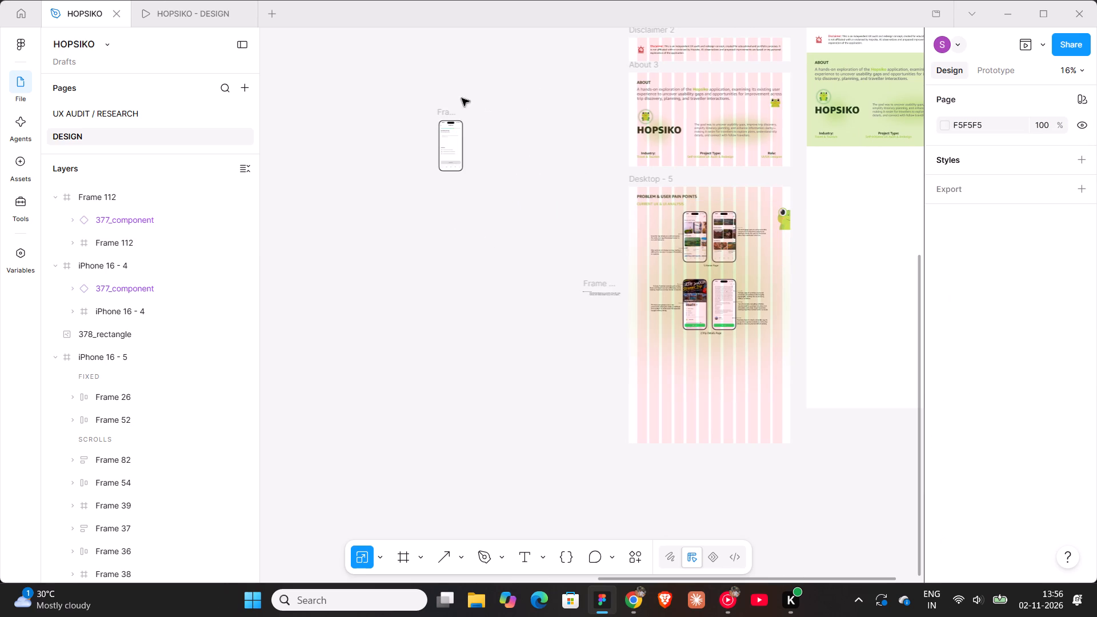
left_click_drag(445, 110, 708, 349)
scroll(708, 349, "up", 10, "ctrl")
scroll(722, 334, "down", 2, "shift")
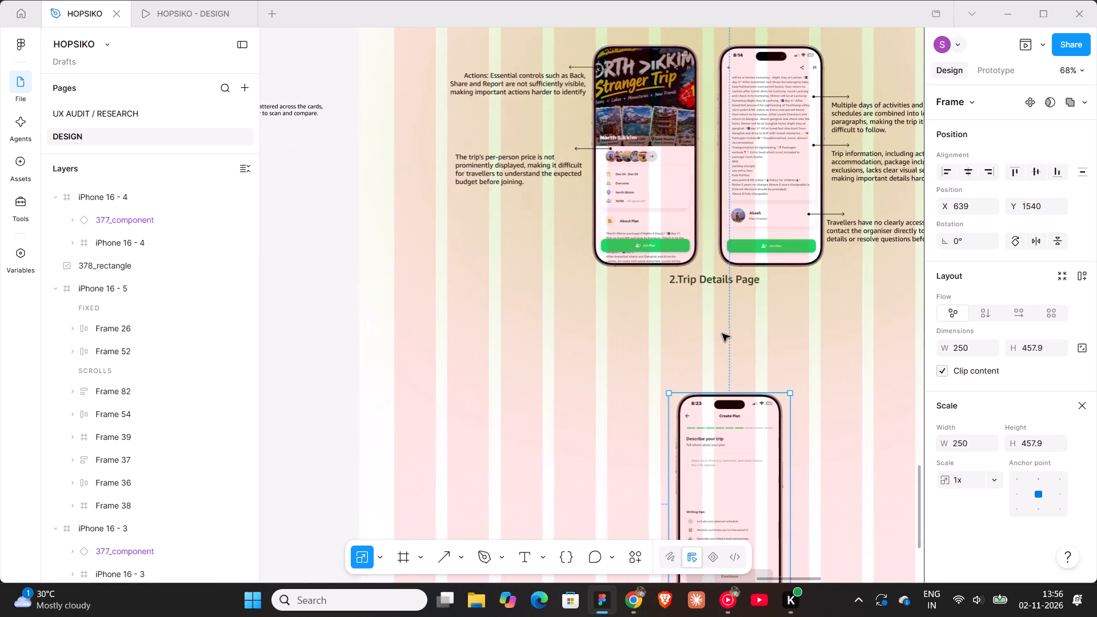
scroll(722, 334, "down", 2, "shift")
scroll(704, 334, "down", 5, "ctrl")
left_click(630, 228)
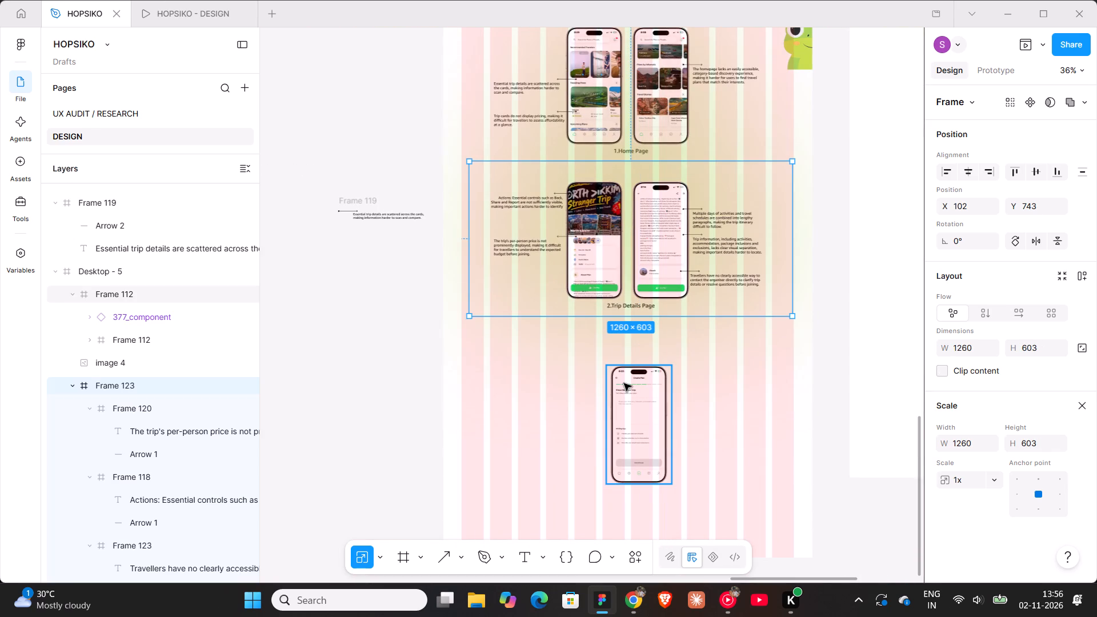
left_click_drag(624, 383, 618, 372)
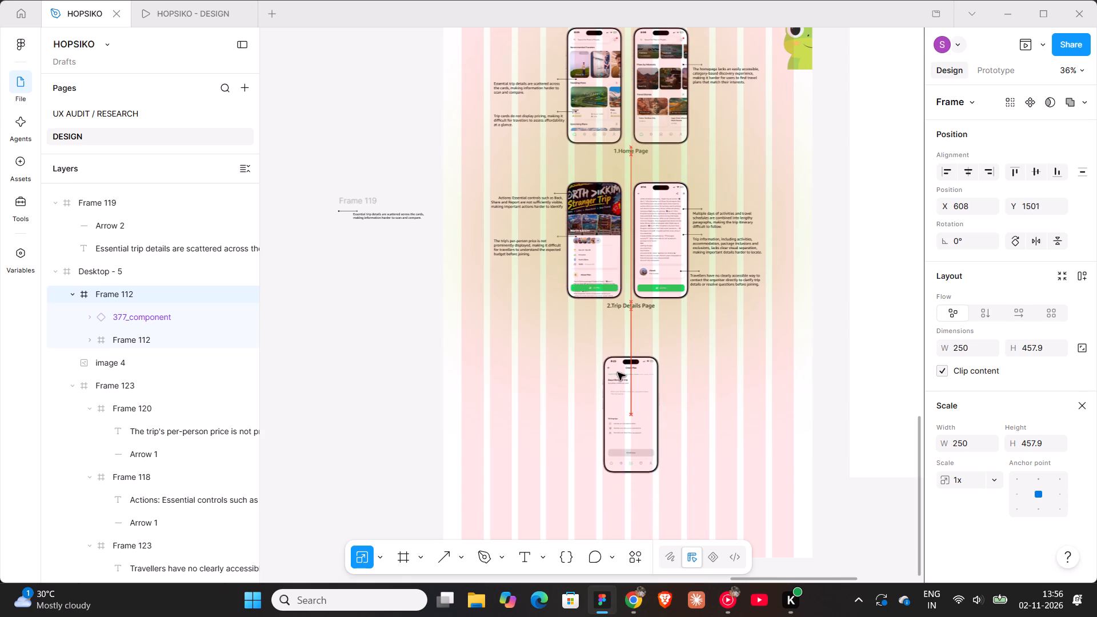
left_click_drag(618, 372, 617, 360)
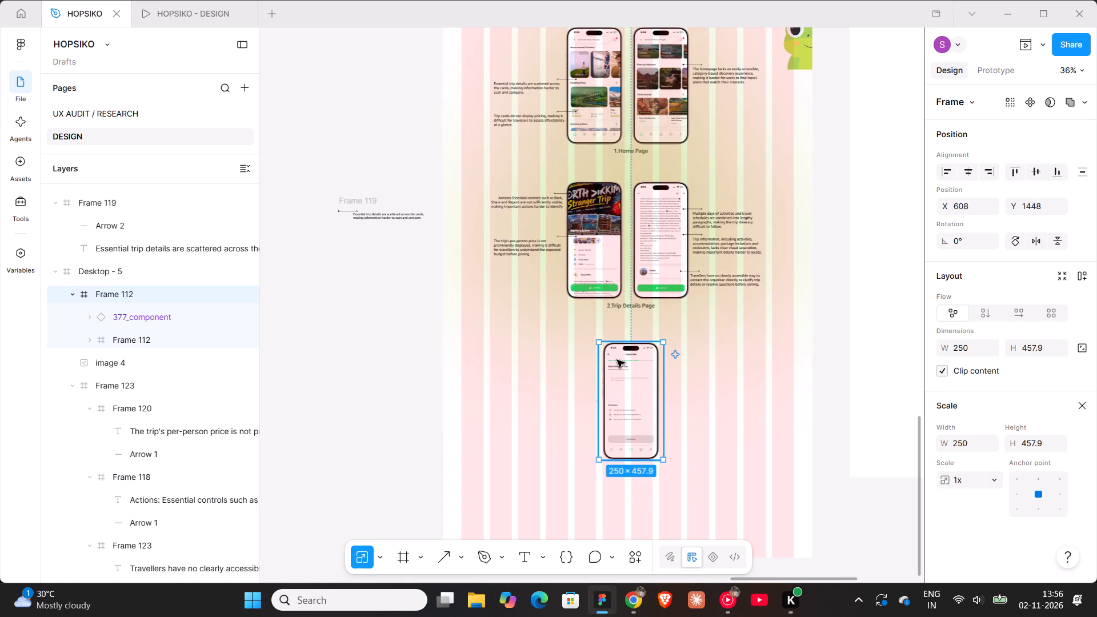
left_click(361, 205)
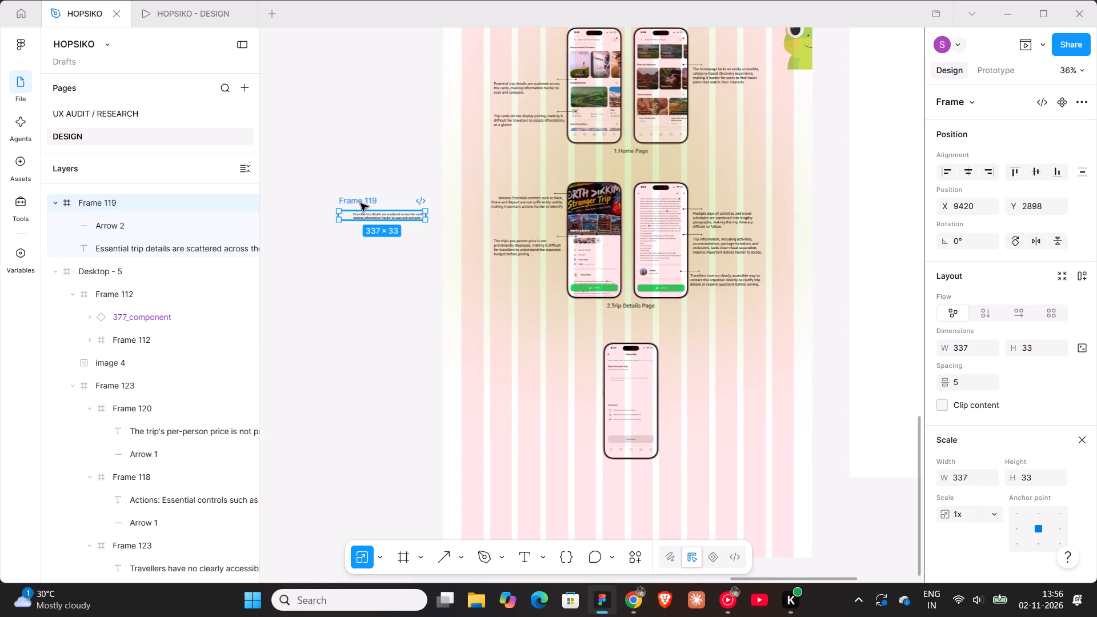
left_click(638, 591)
left_click(476, 547)
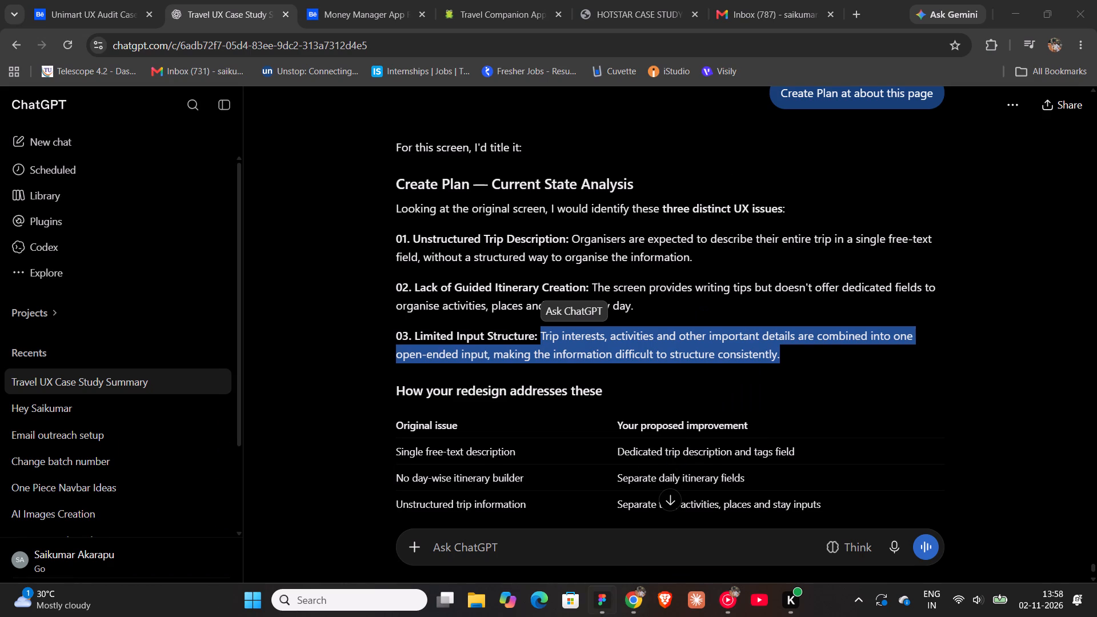
Return to Figma and move the writing tips annotation down to Y 1747, beside the last writing tip.
left_click(599, 603)
scroll(513, 307, "up", 3, "ctrl")
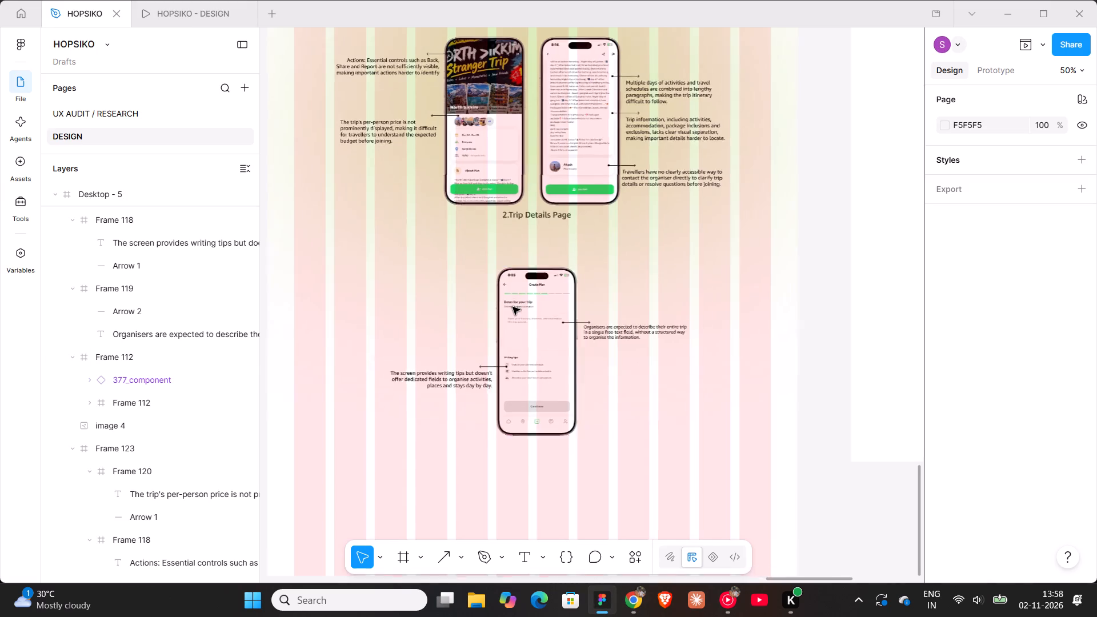
scroll(513, 307, "up", 6, "ctrl")
scroll(519, 338, "down", 6)
scroll(513, 372, "up", 2, "shift")
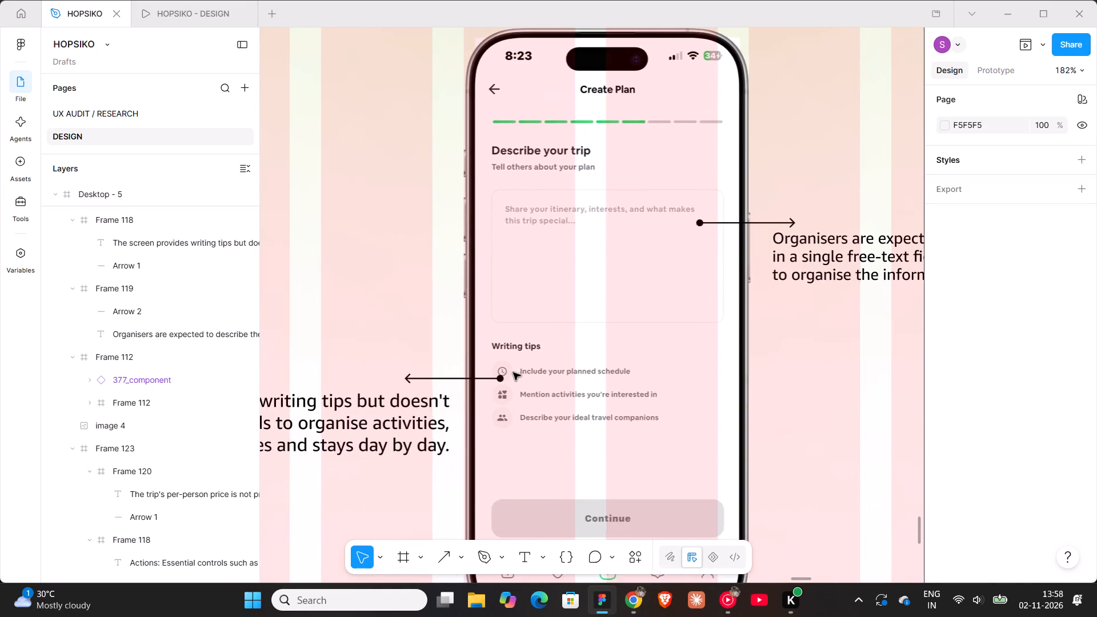
scroll(513, 372, "up", 2, "shift")
left_click(519, 428)
key("shift+Down")
key("shift+Down")
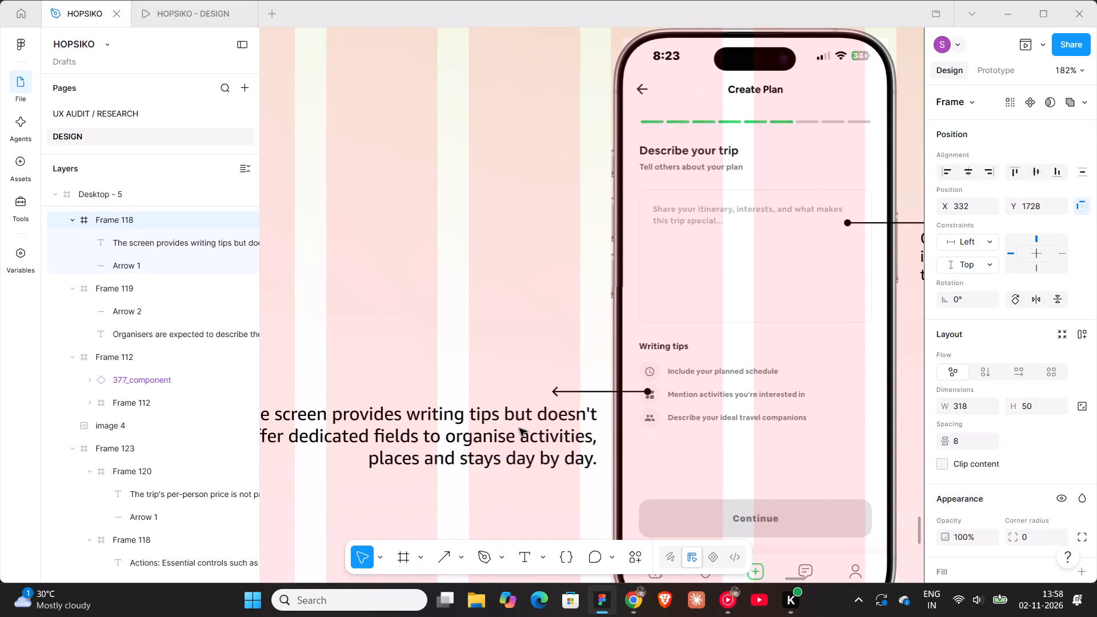
key("shift+Down")
key("Up")
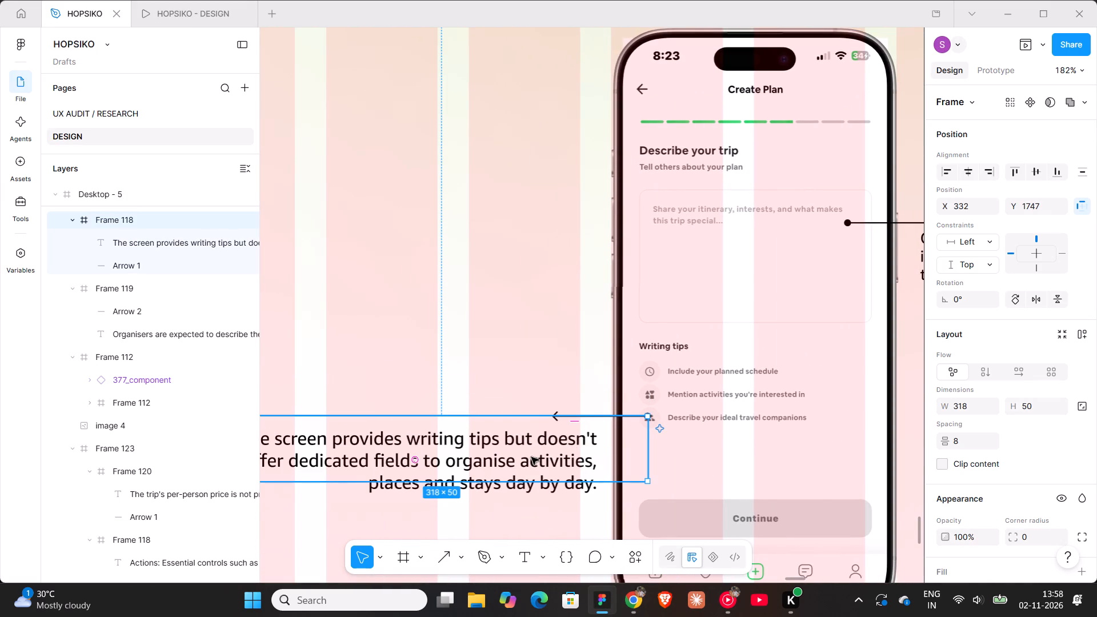
Duplicate the writing tips annotation directly above the original at about X 332, Y 1667.
left_click_drag(531, 457, 534, 354, "alt")
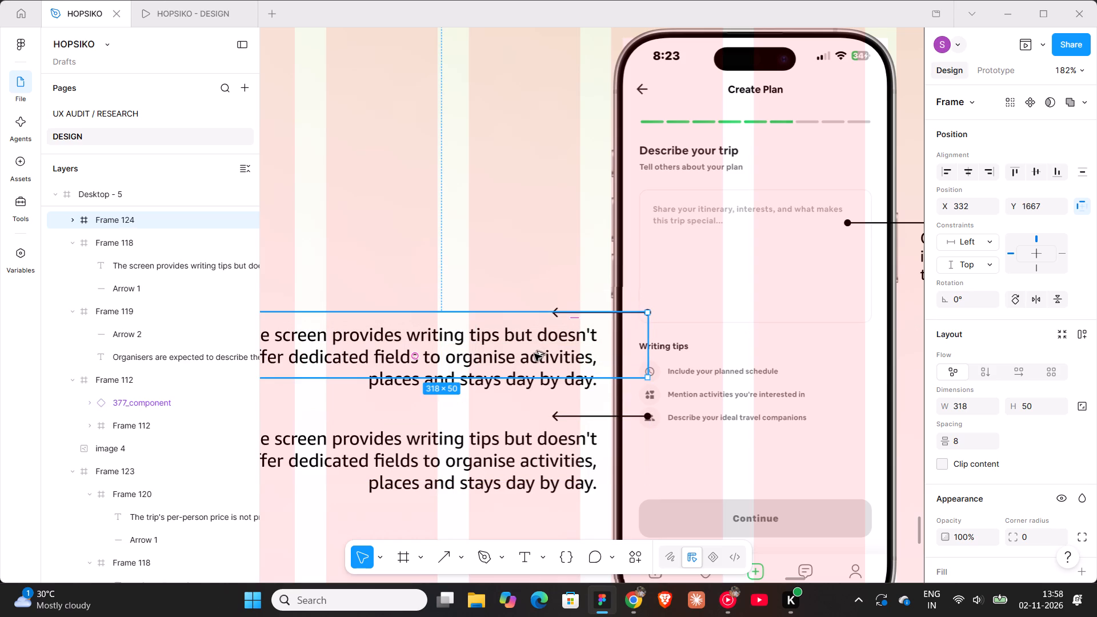
Move the duplicated annotation up to Y 1645 and replace its text with the copied issue 03 description about trip interests and activities.
left_click_drag(530, 351, 529, 323)
triple_click(529, 323)
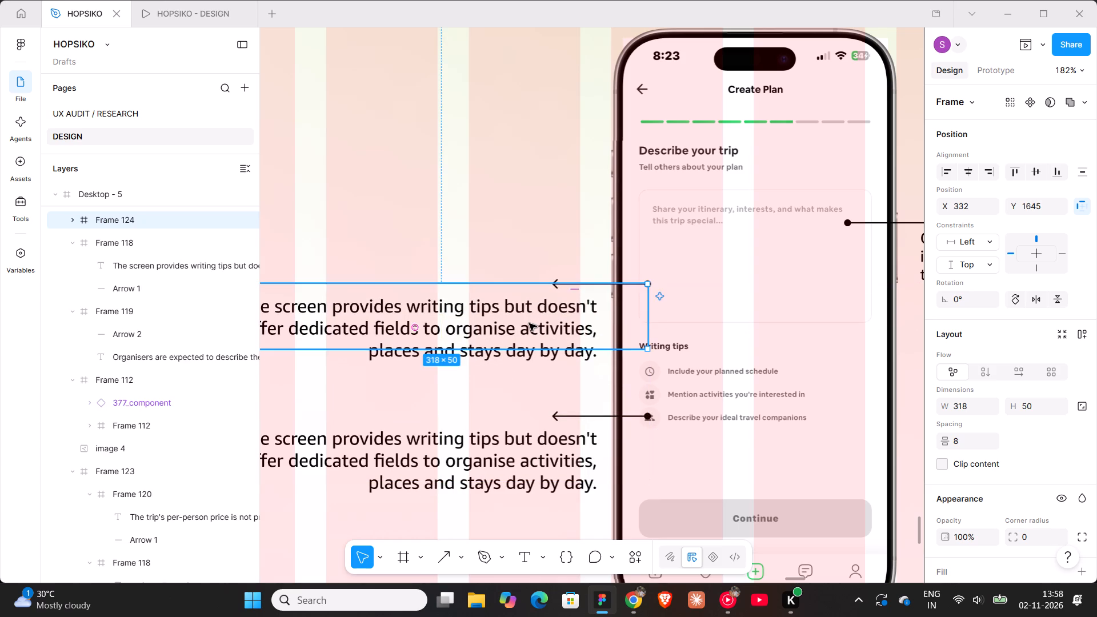
left_click(529, 323)
key("ctrl+v")
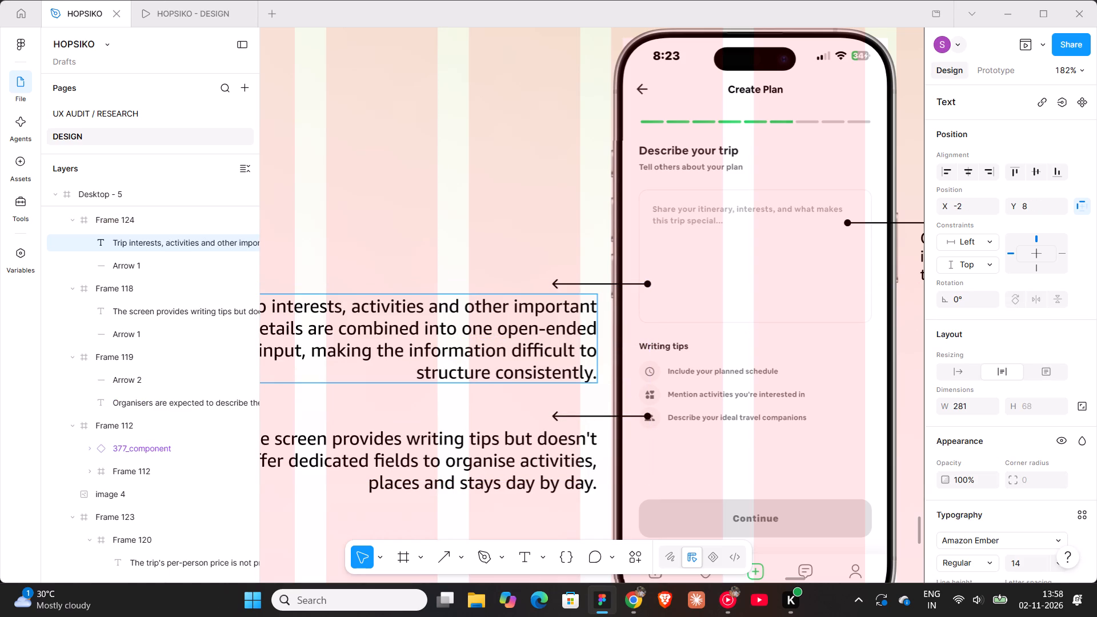
scroll(498, 211, "down", 7, "ctrl")
left_click(496, 206)
left_click(496, 206)
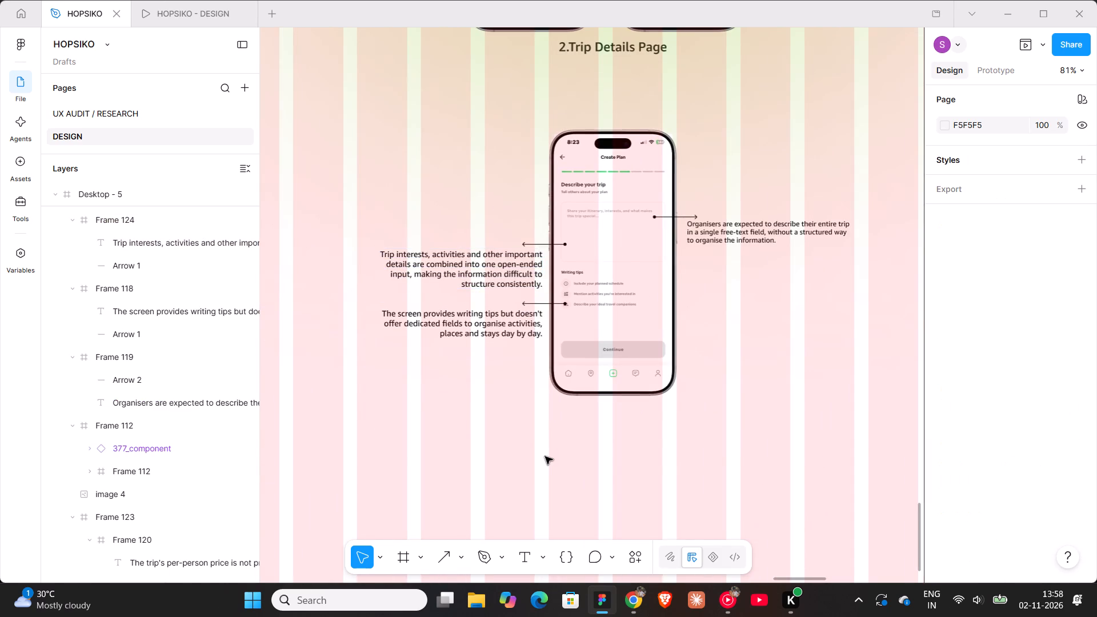
Duplicate the Trip Details section's green ellipse down over the Create Plan section, at X 102, Y 1399.
scroll(545, 456, "up", 4)
scroll(540, 387, "down", 6, "ctrl")
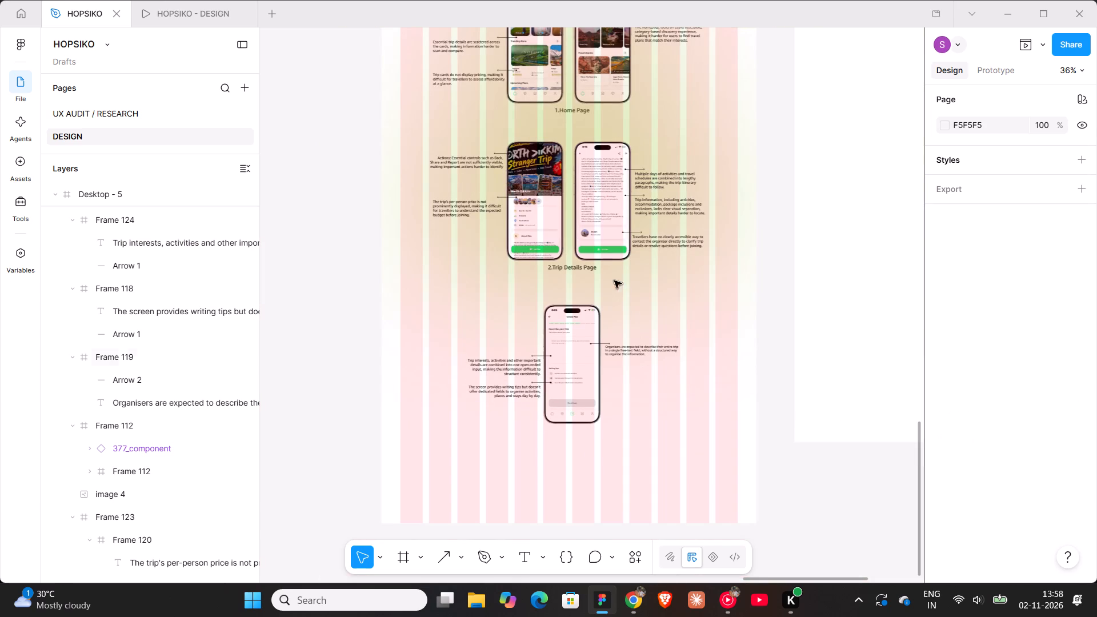
left_click(576, 178)
scroll(161, 451, "down", 7)
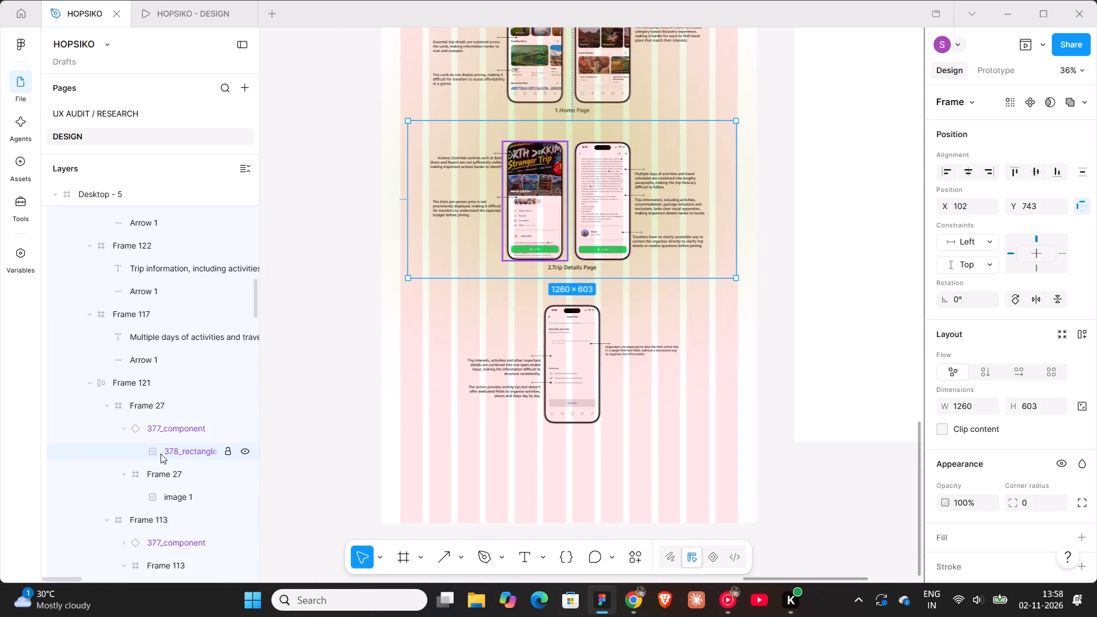
scroll(161, 454, "down", 3)
left_click(162, 424)
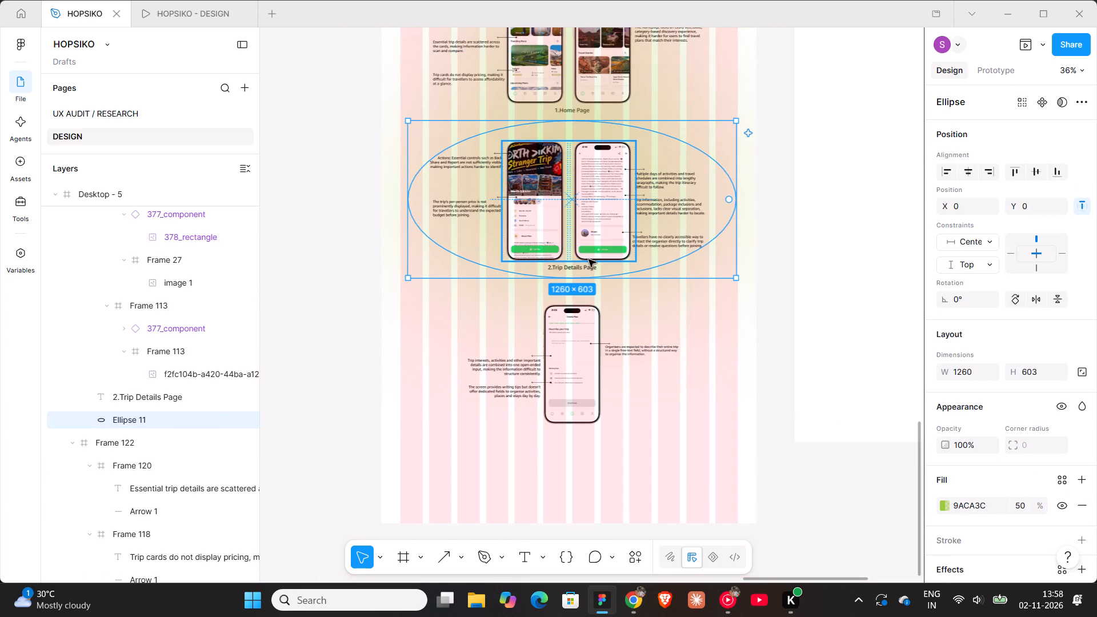
left_click_drag(663, 150, 660, 320, "alt")
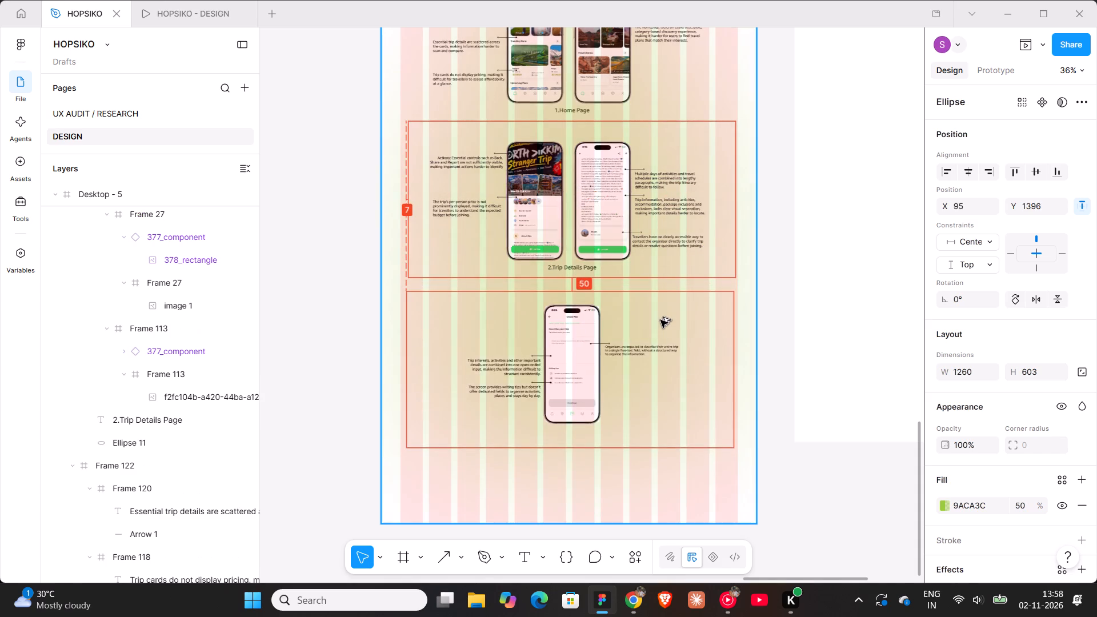
left_click_drag(660, 320, 663, 322, "alt")
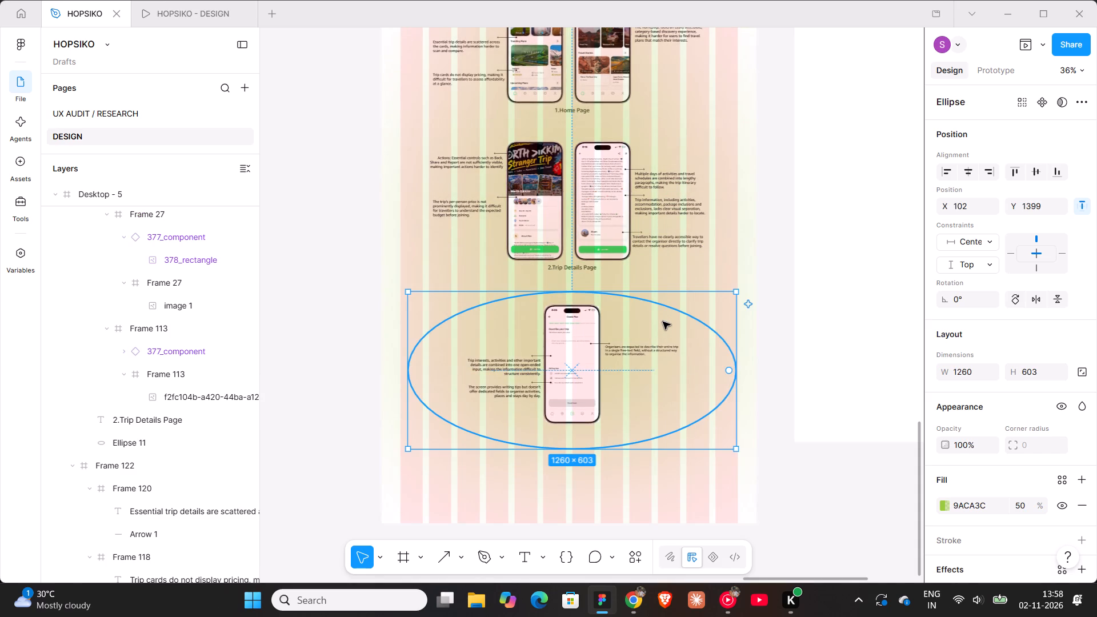
Send the duplicated ellipse to the back, behind the Create Plan mockup and its annotations.
key("bracketright")
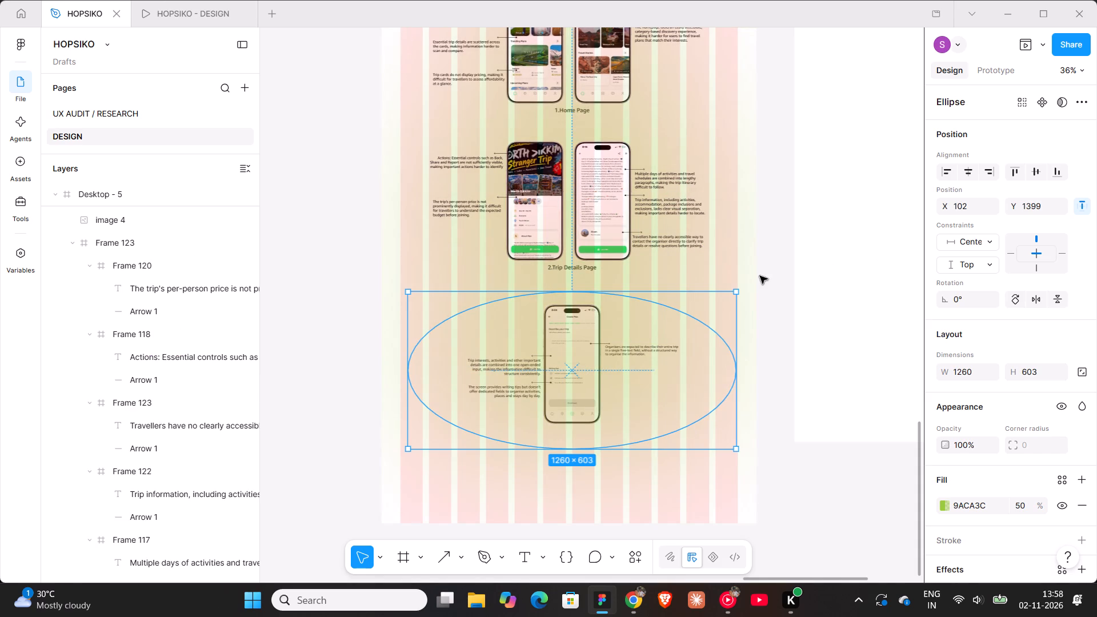
type("][")
left_click(759, 275)
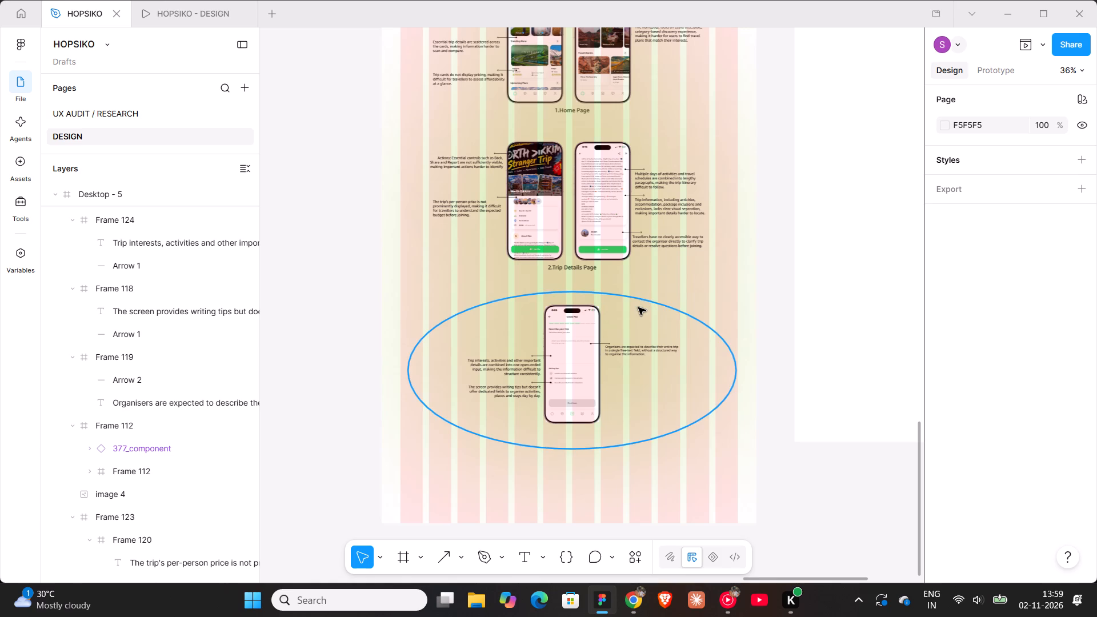
Duplicate the '2.Trip Details Page' caption below the Create Plan mockup and centre it horizontally, at X 627, Y 1909.
double_click(575, 267)
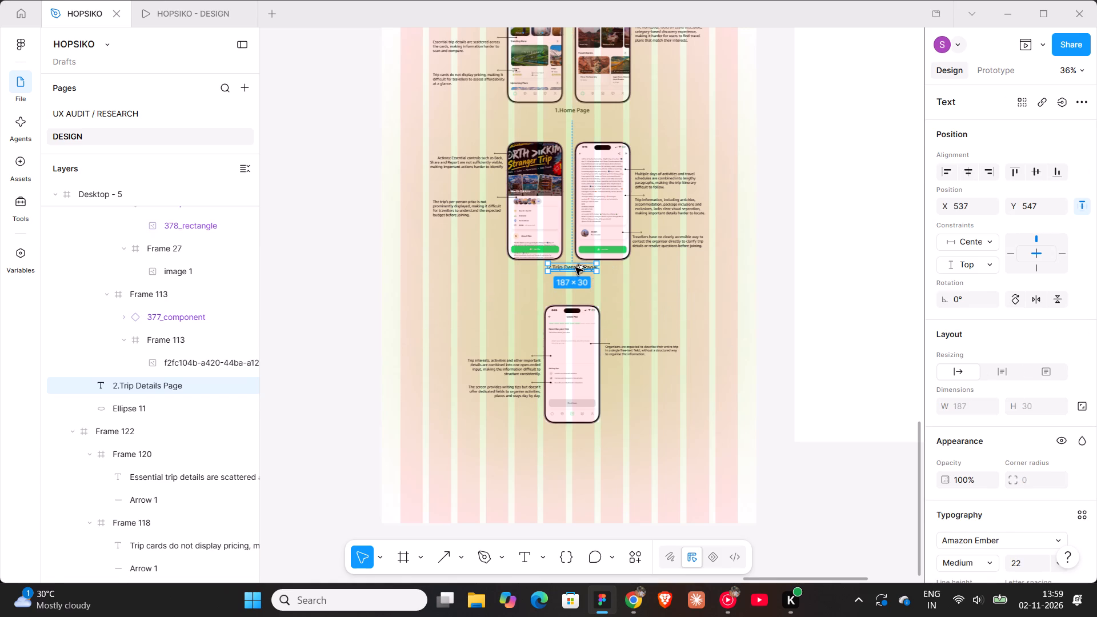
left_click_drag(575, 267, 582, 428, "alt")
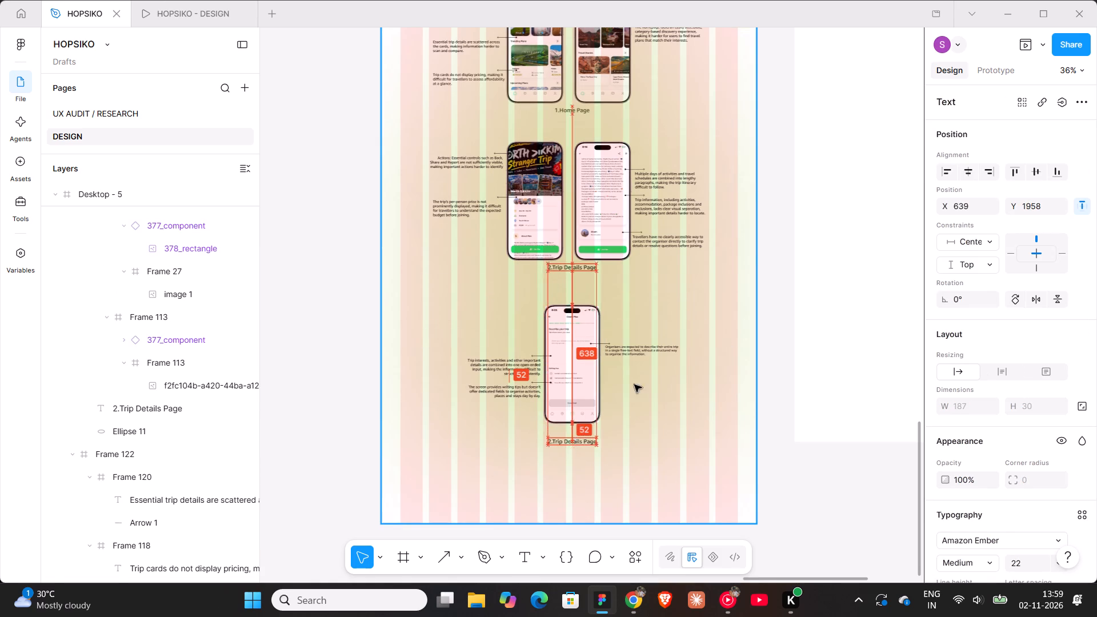
left_click(966, 177)
scroll(583, 414, "up", 9, "ctrl")
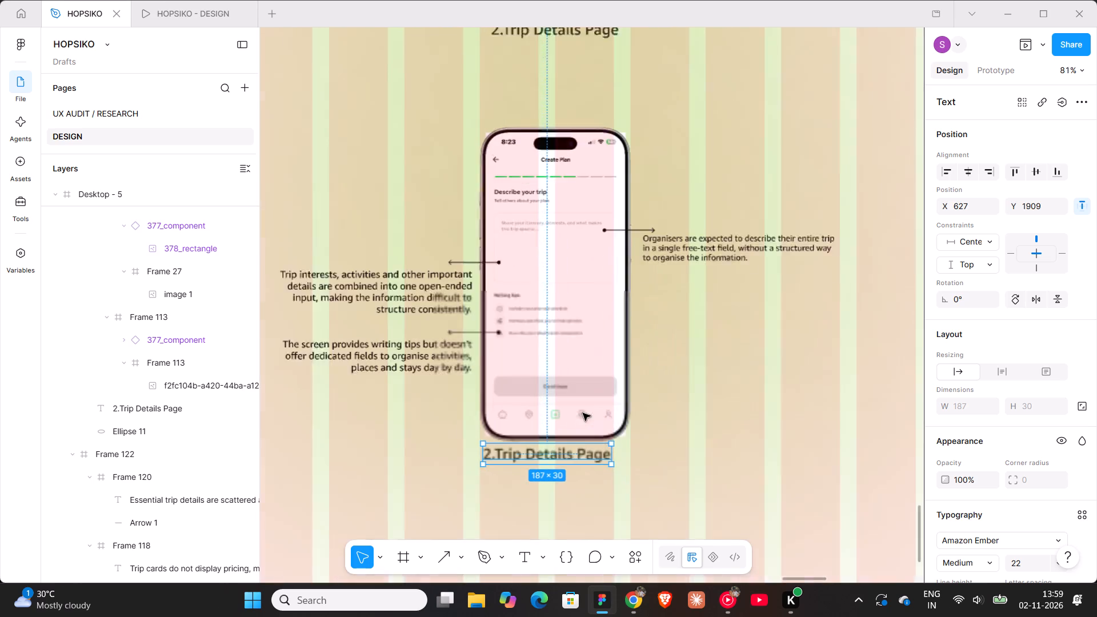
Centre the Create Plan phone mockup horizontally on the slide, at X 595.
left_click(565, 319)
scroll(565, 319, "down", 7, "ctrl")
left_click(705, 390)
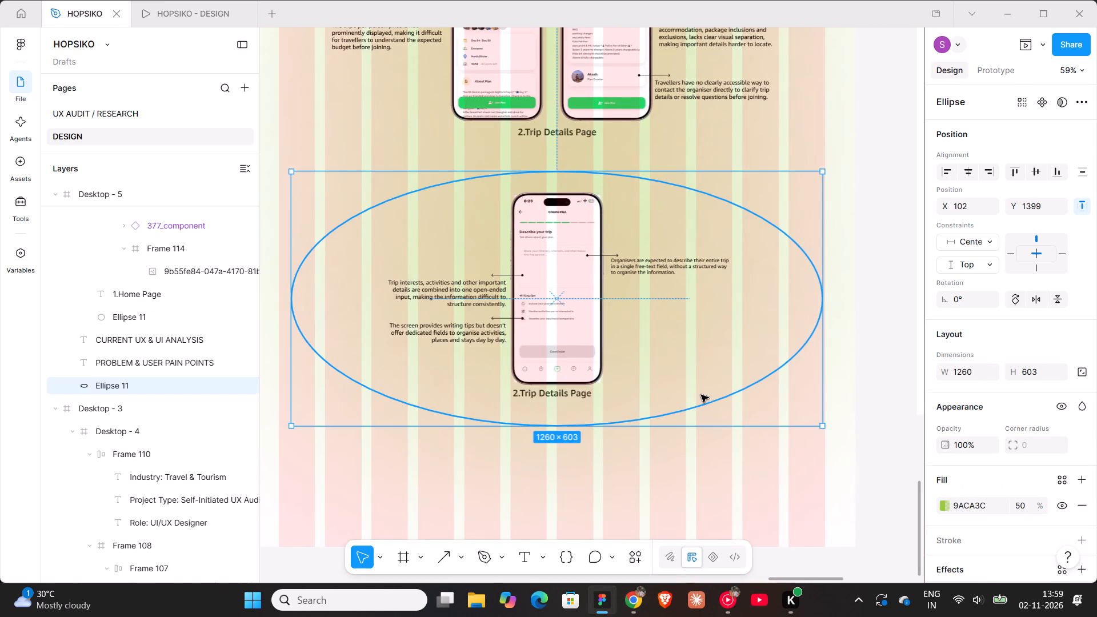
left_click(657, 470)
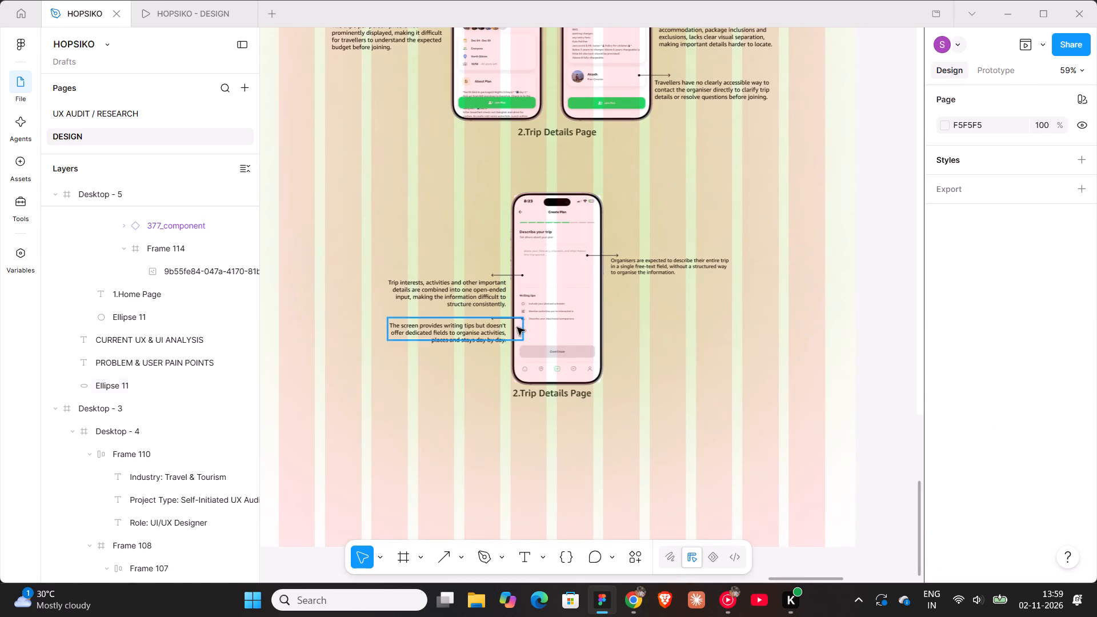
left_click(549, 271)
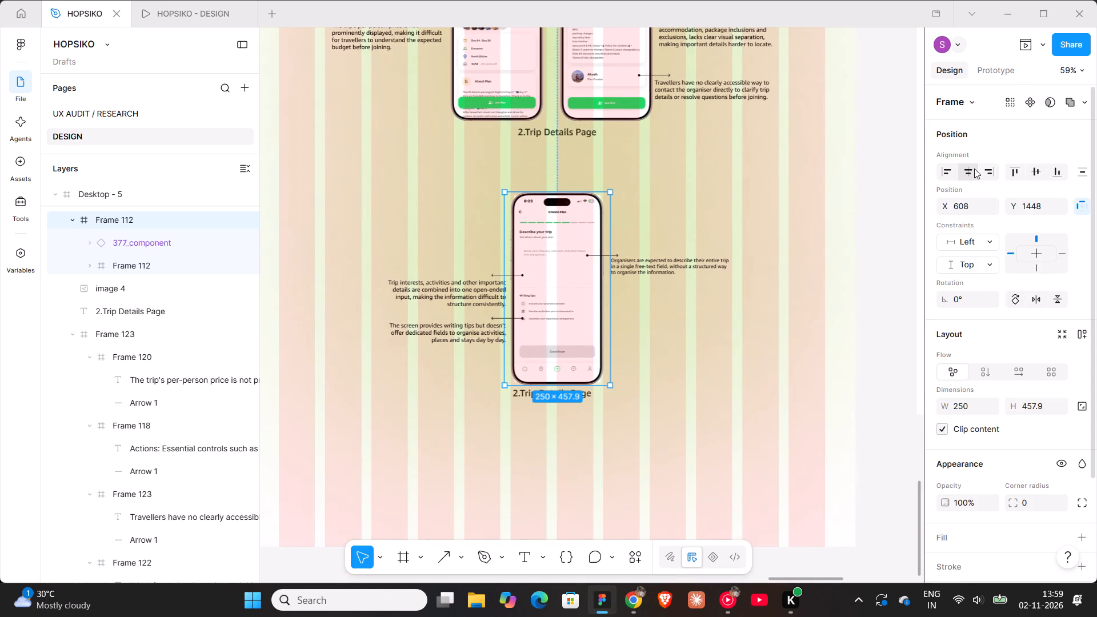
left_click(974, 169)
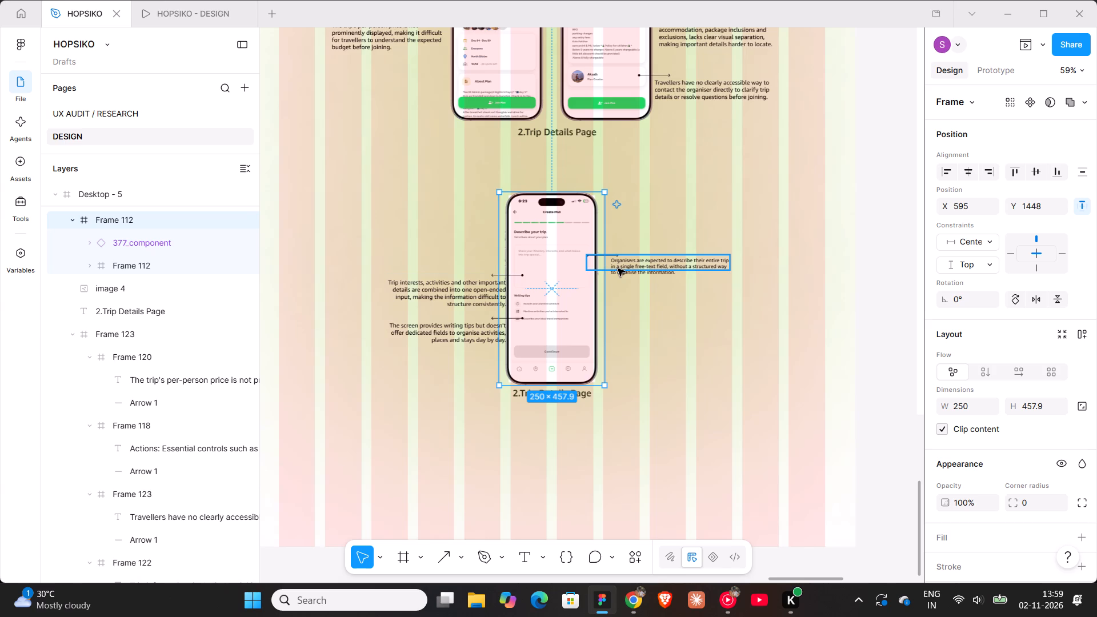
Nudge all three Create Plan annotations together about 15 px to the left to fit the re-centred mockup.
scroll(510, 305, "up", 5, "ctrl")
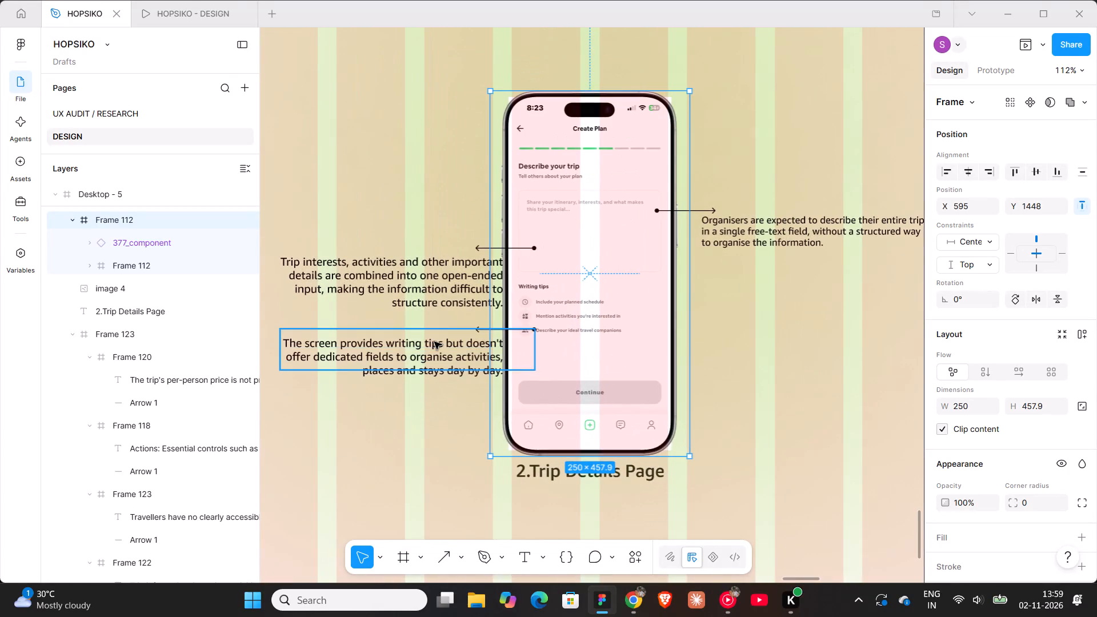
left_click(434, 342)
left_click(438, 283, "shift")
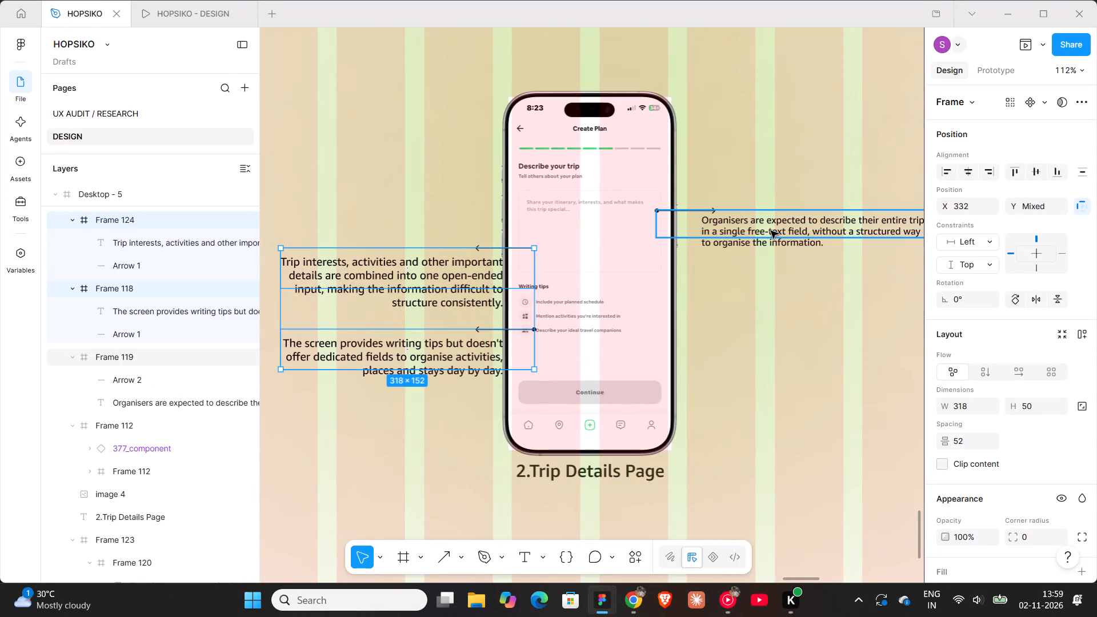
left_click(771, 231, "shift")
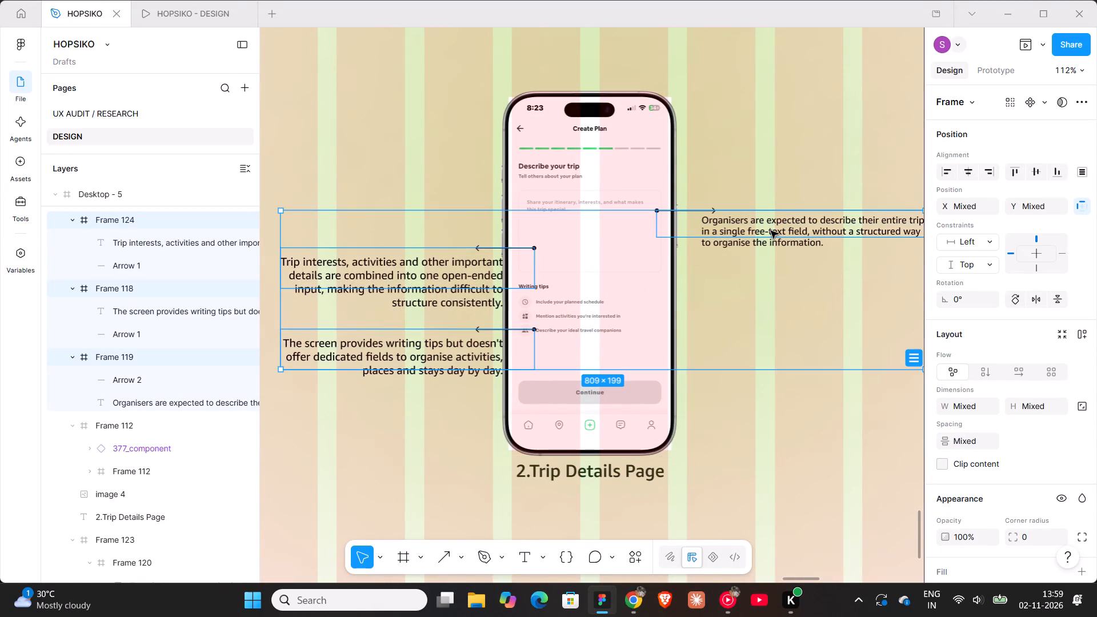
key("Left")
key("Left")
key("Left")
key("Left")
key("Left")
key("Left")
key("Left")
key("Left")
key("Left")
key("Left")
key("Left")
key("Left")
key("Left")
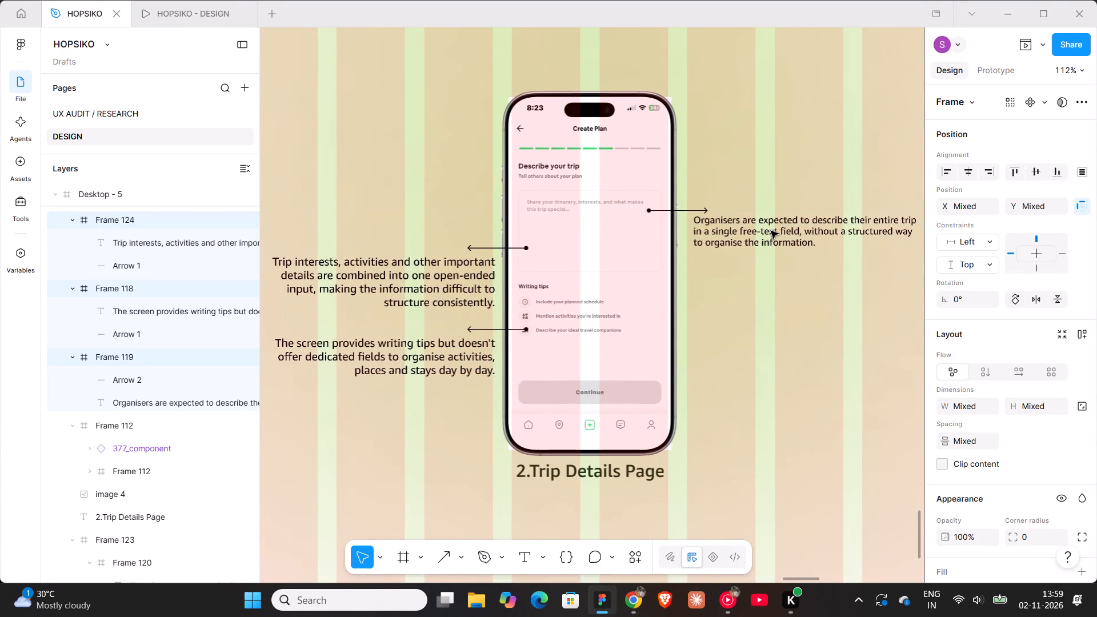
key("Left")
key("Left")
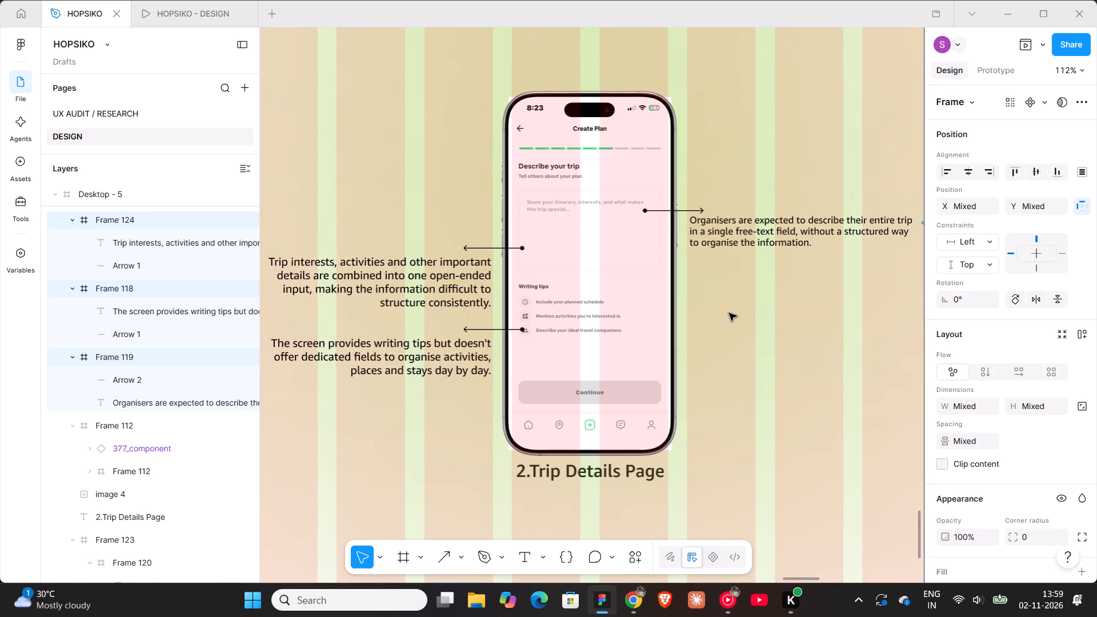
left_click(729, 313)
Change the duplicated caption under the Create Plan mockup to '3.Create Plan Page'.
left_click(575, 470)
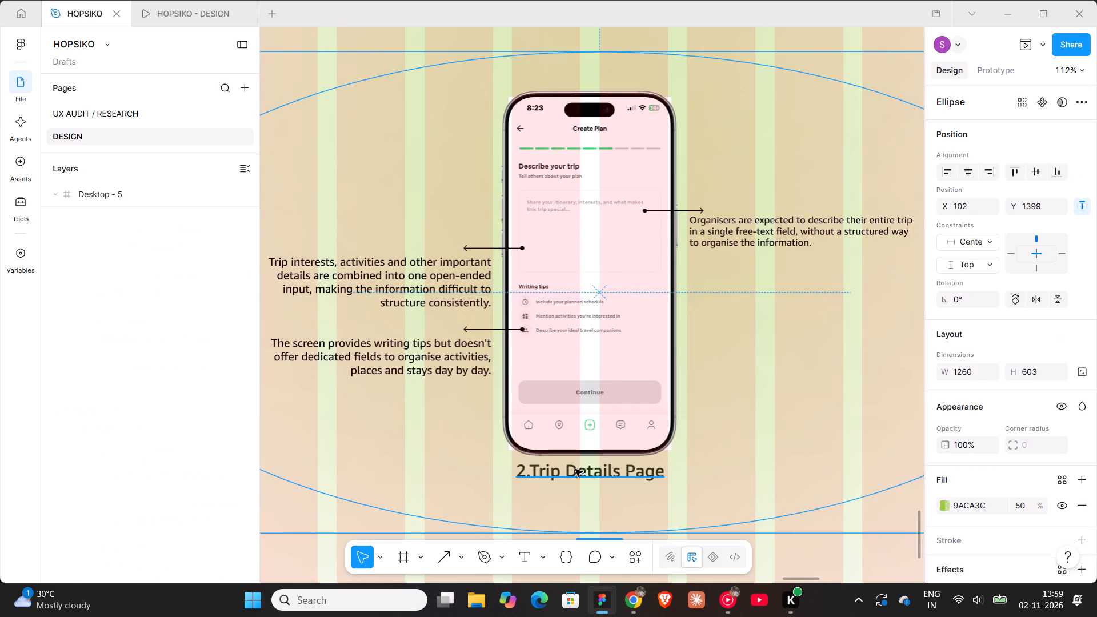
left_click(967, 174)
double_click(549, 470)
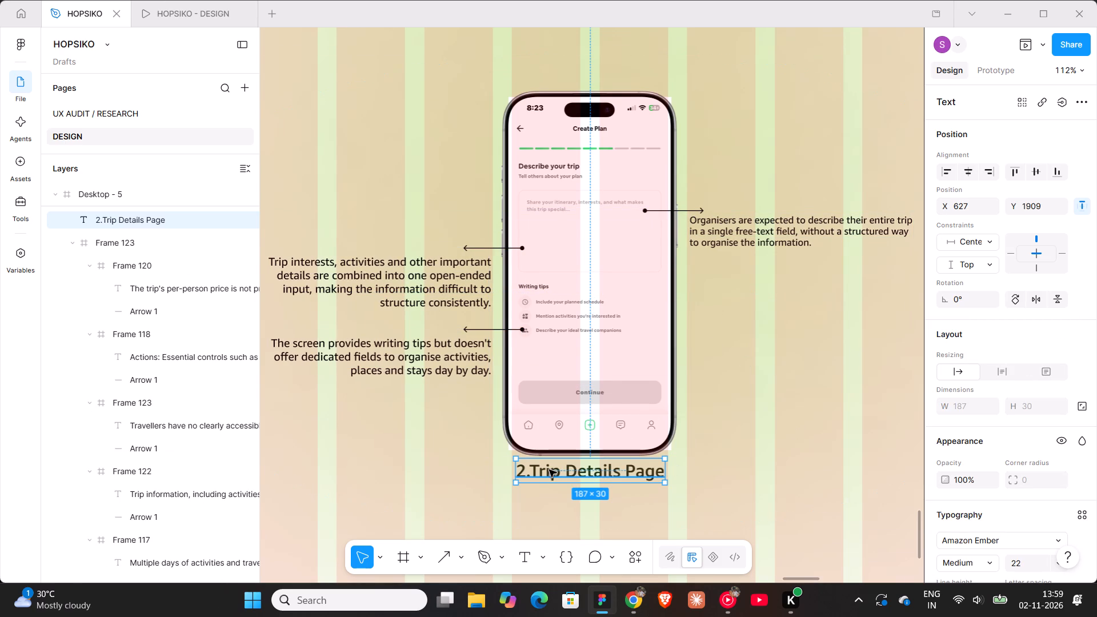
left_click(531, 471)
left_click(527, 470)
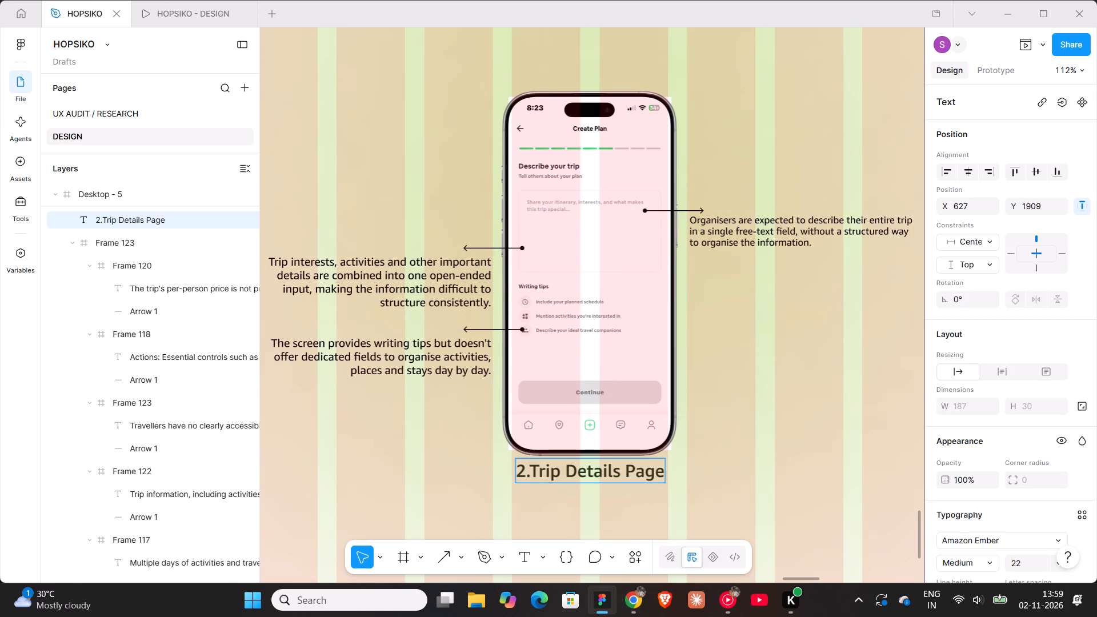
key("BackSpace")
key("3")
left_click_drag(534, 470, 619, 469)
key("BackSpace")
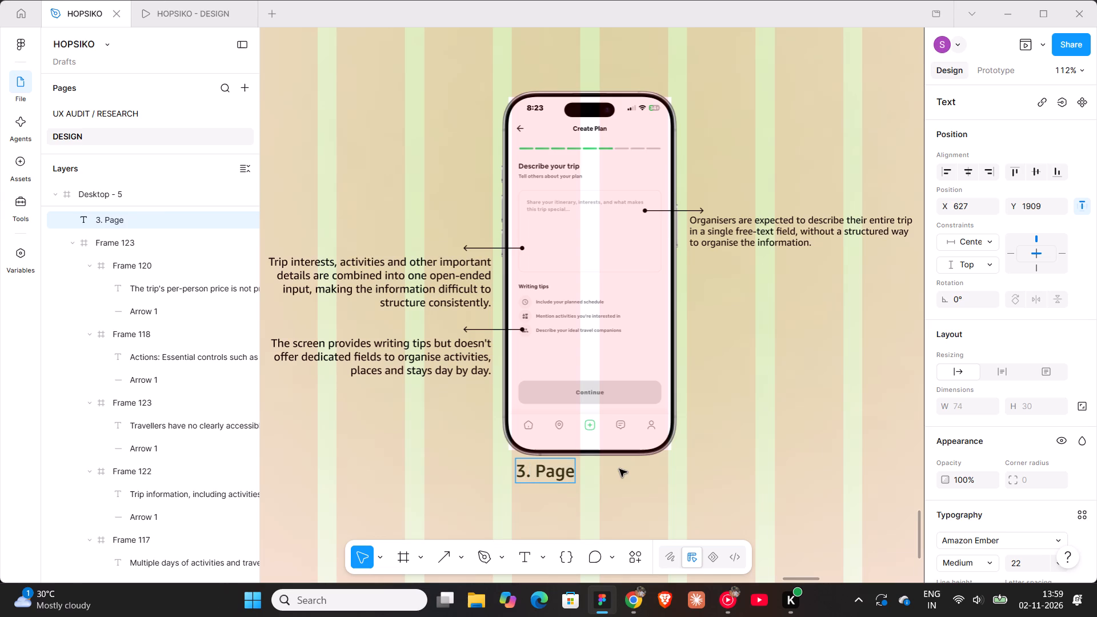
type("Create Plan")
left_click(712, 471)
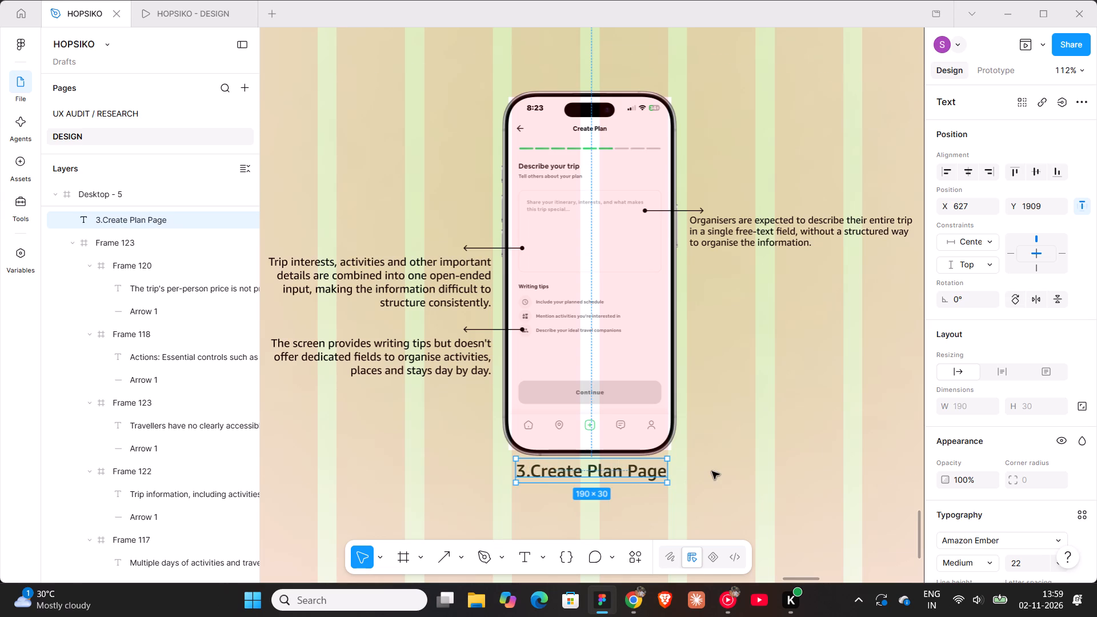
Move the '3.Create Plan Page' caption slightly down from the mockup, to about Y 1917.
scroll(735, 418, "down", 6, "ctrl")
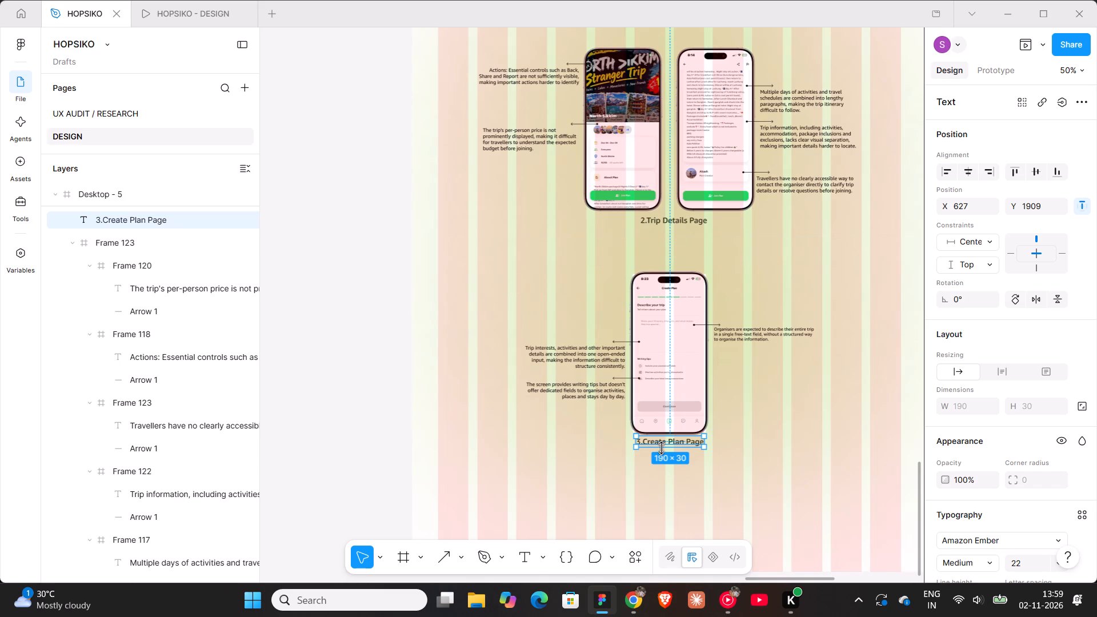
key("shift+Down")
key("shift+Down")
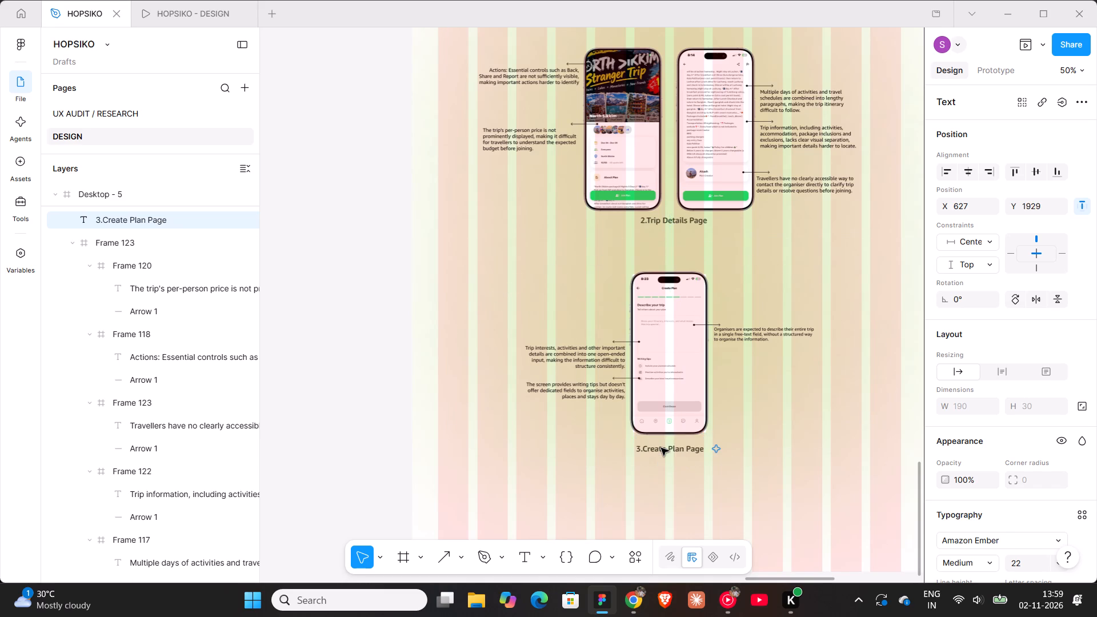
key("Up")
key("Up")
key("Up")
key("Up")
key("Up")
key("Up")
key("Up")
key("Up")
key("Up")
key("Up")
key("Up")
key("Up")
left_click(325, 351)
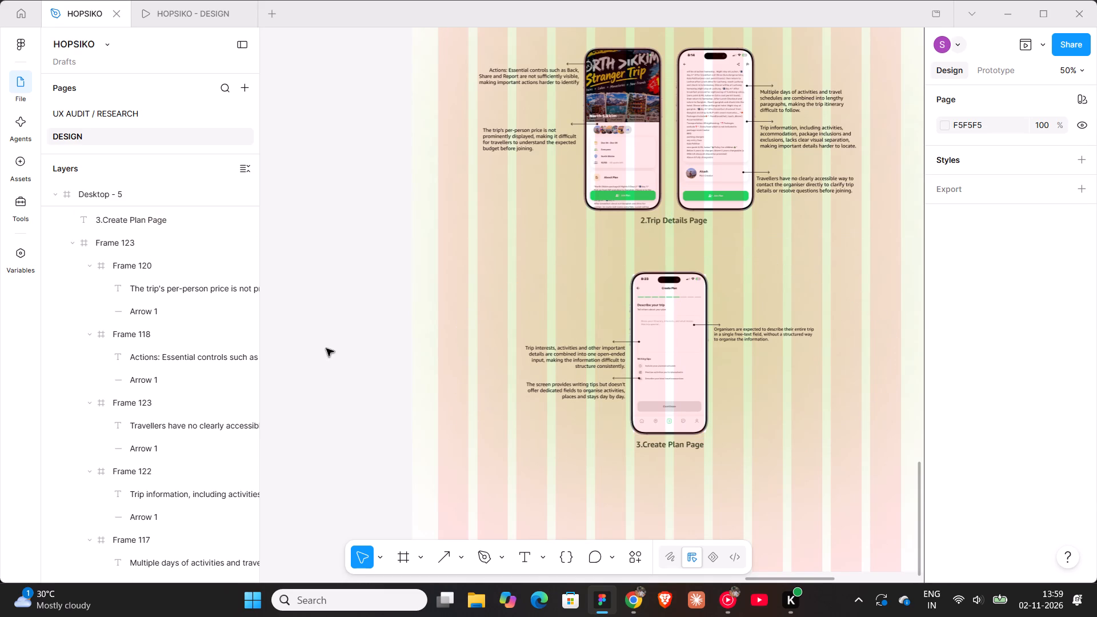
Duplicate the frog image onto the slide's left edge beside the Create Plan section, partly off the slide at X -97, Y 1528.
scroll(326, 348, "down", 8, "ctrl")
left_click(508, 192)
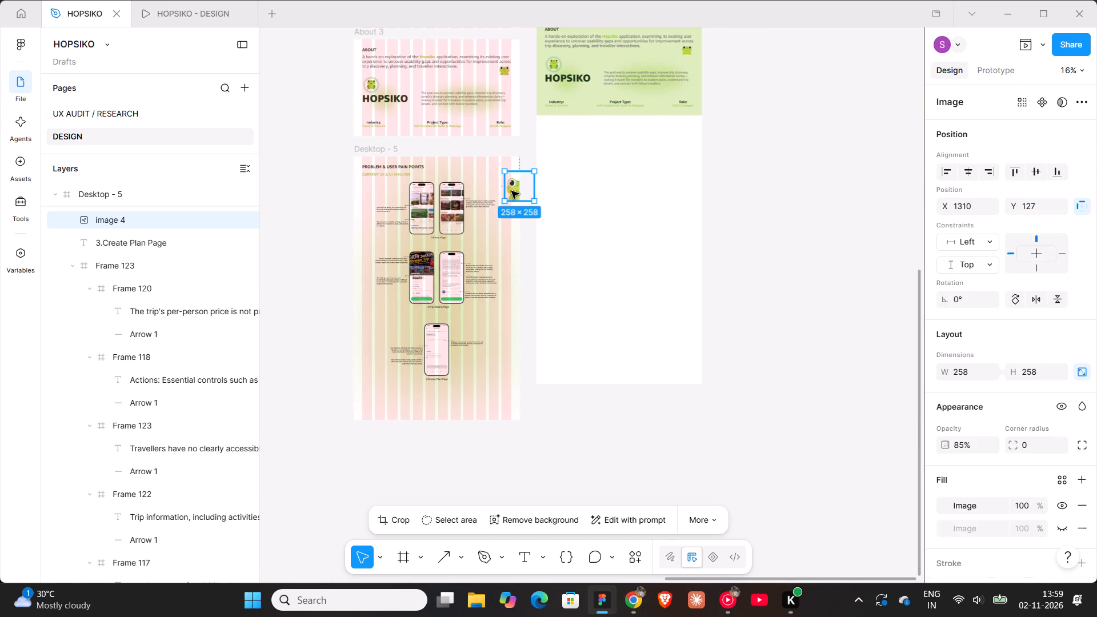
left_click_drag(511, 191, 363, 368, "alt")
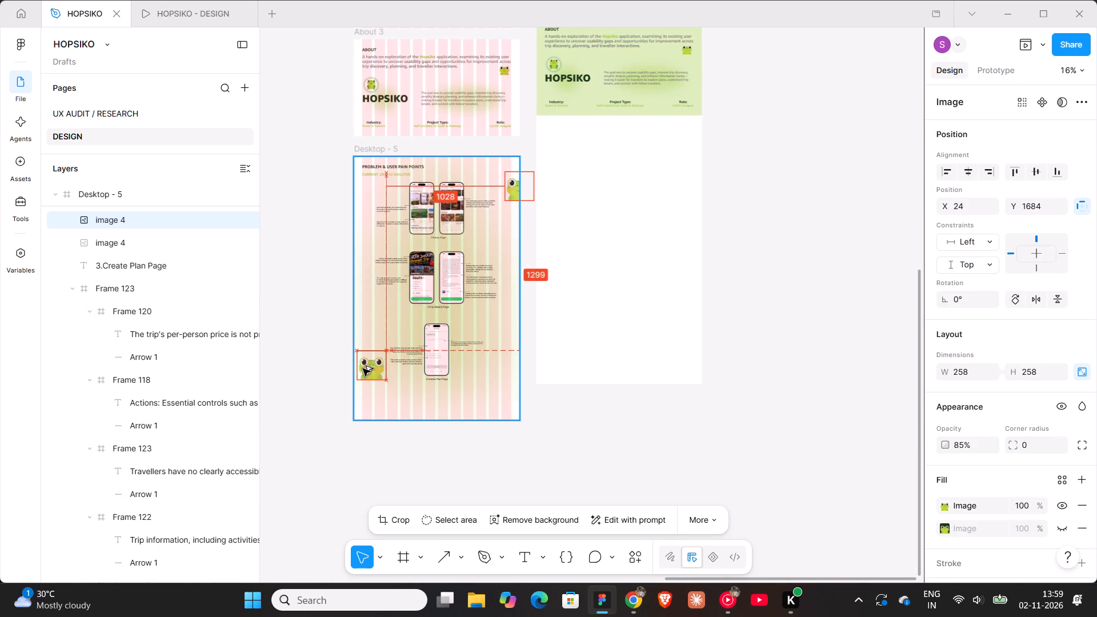
left_click_drag(363, 368, 354, 352, "alt")
scroll(361, 339, "up", 10, "ctrl")
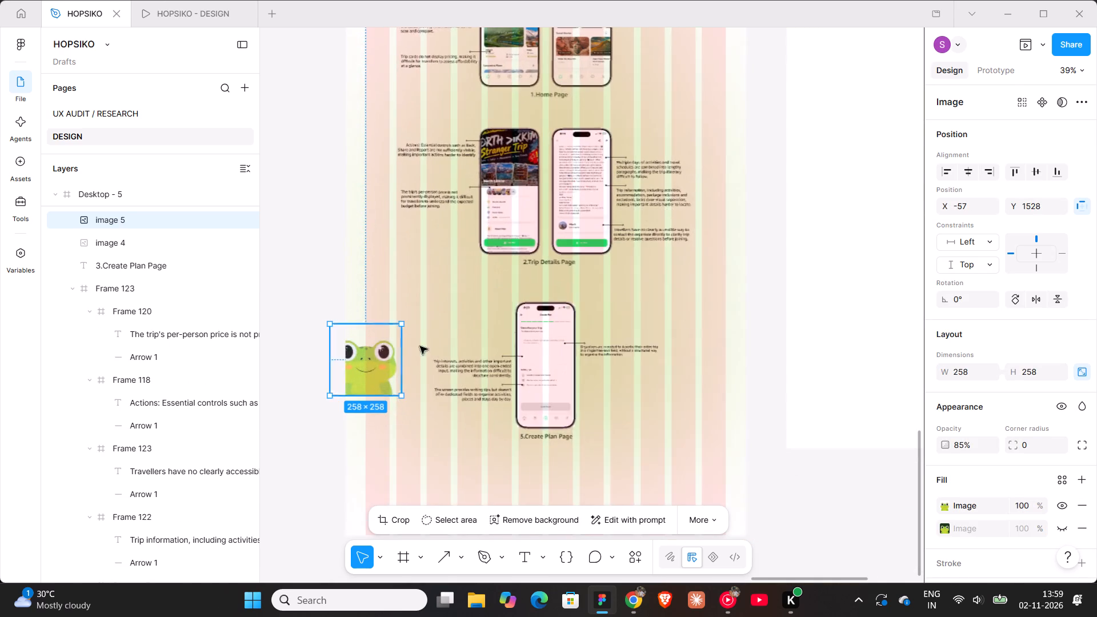
scroll(440, 349, "up", 4, "shift")
key("shift+Left")
key("shift+Left")
key("shift+Left")
key("shift+Left")
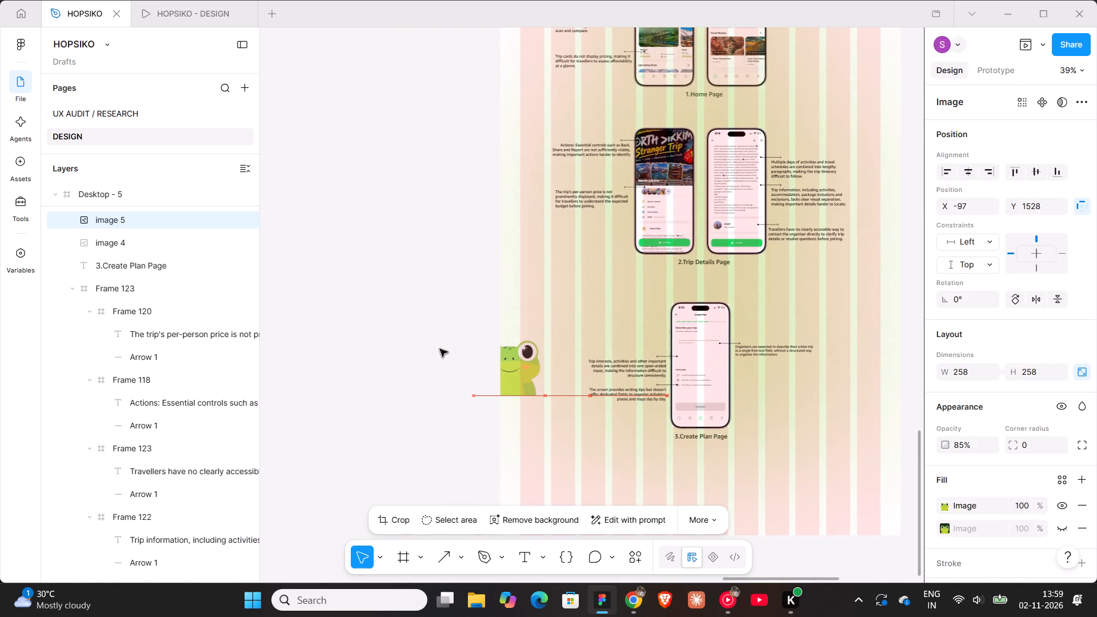
Nudge the frog beside the Create Plan section further off the slide's left edge, to about X -124.
key("shift+Left")
key("shift+Left")
key("shift+Left")
key("Right")
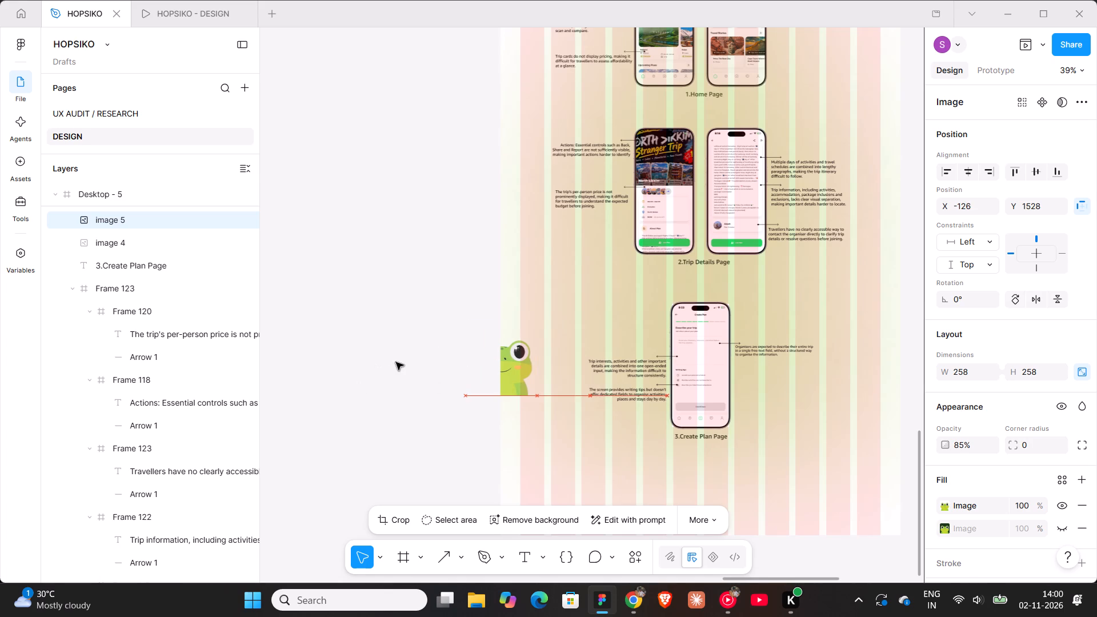
key("Right")
key("Right")
left_click(409, 369)
Frame the Create Plan mockup, its three annotations, the '3.Create Plan Page' caption and the background ellipse together.
scroll(429, 401, "up", 4)
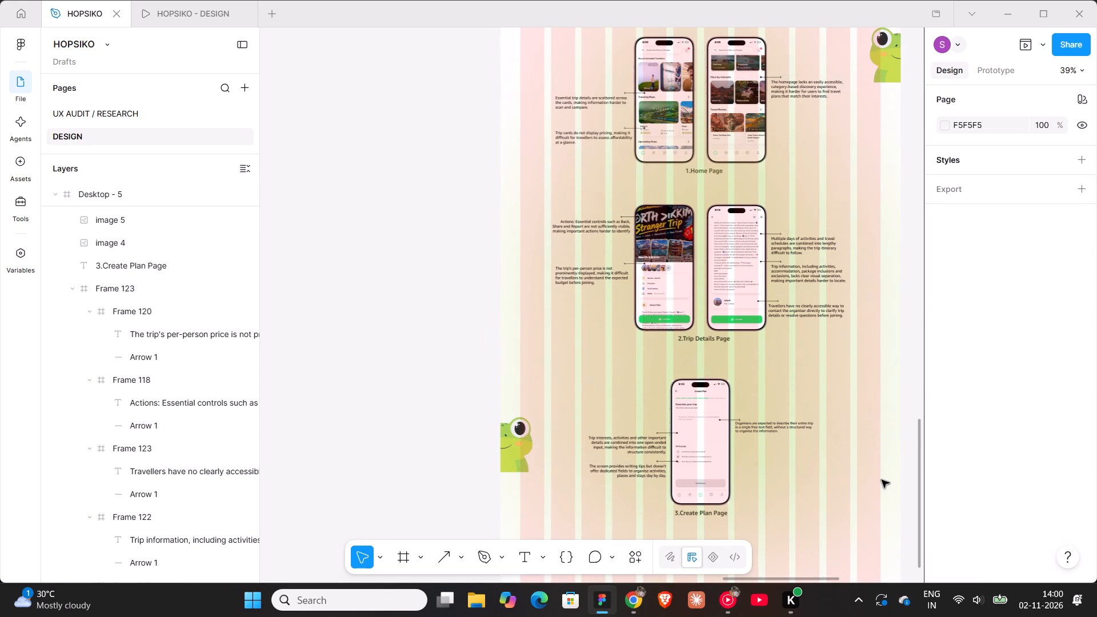
scroll(882, 480, "down", 3)
left_click_drag(870, 457, 662, 352)
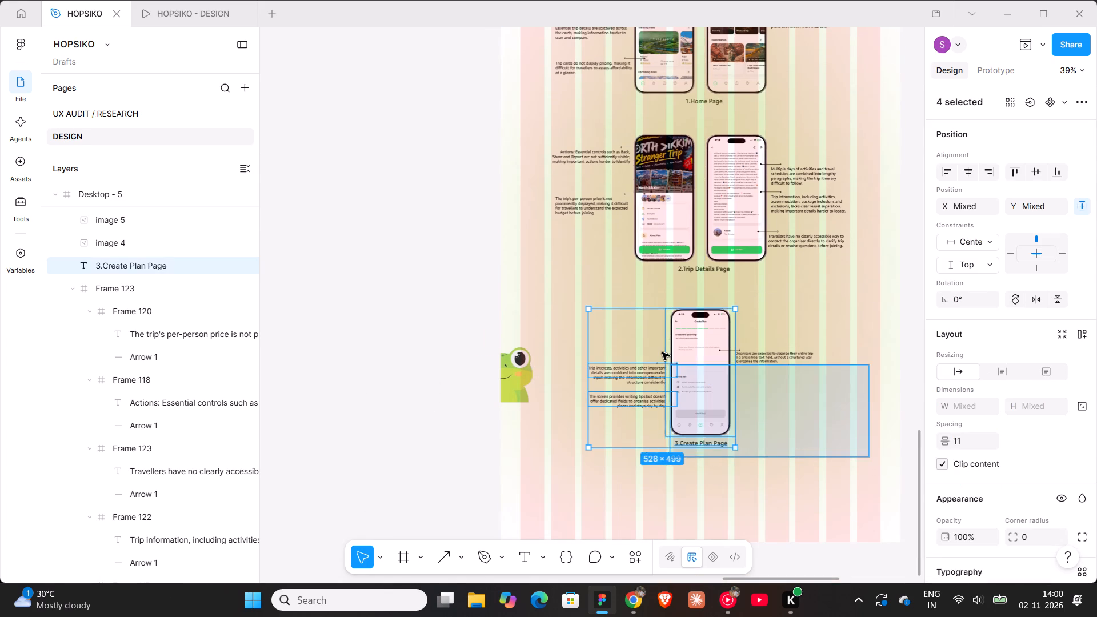
left_click_drag(662, 352, 555, 301)
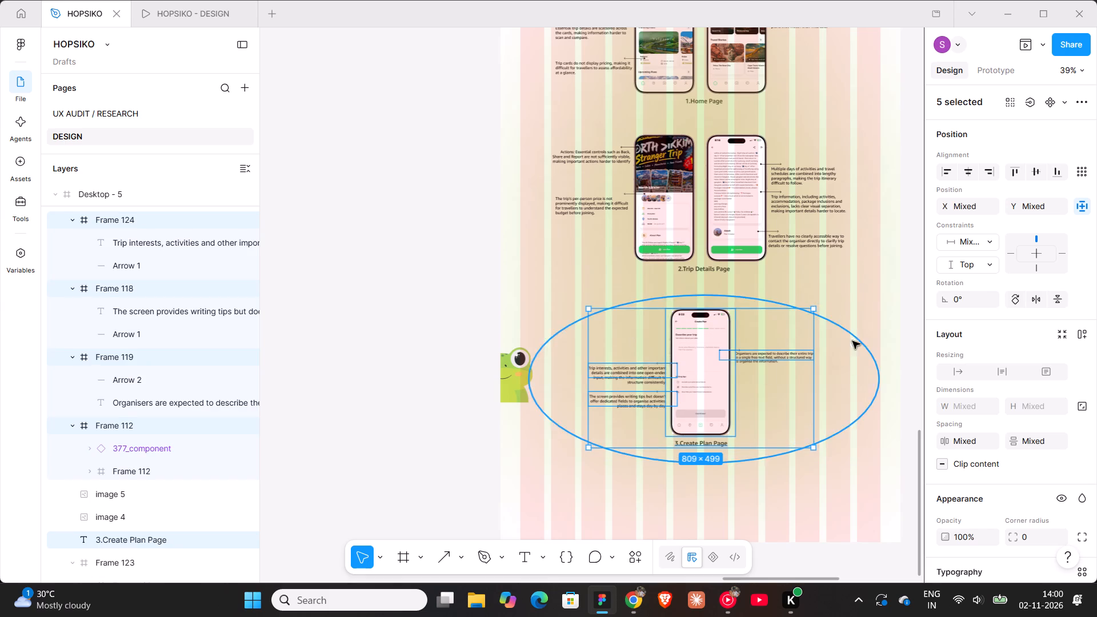
left_click(846, 356, "shift")
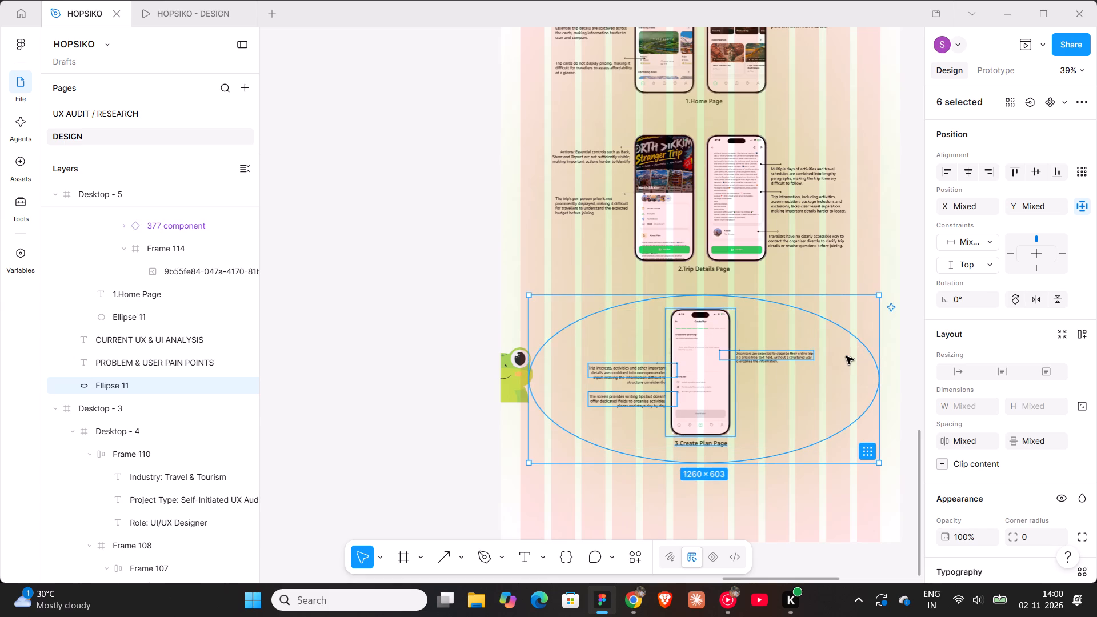
right_click(791, 377)
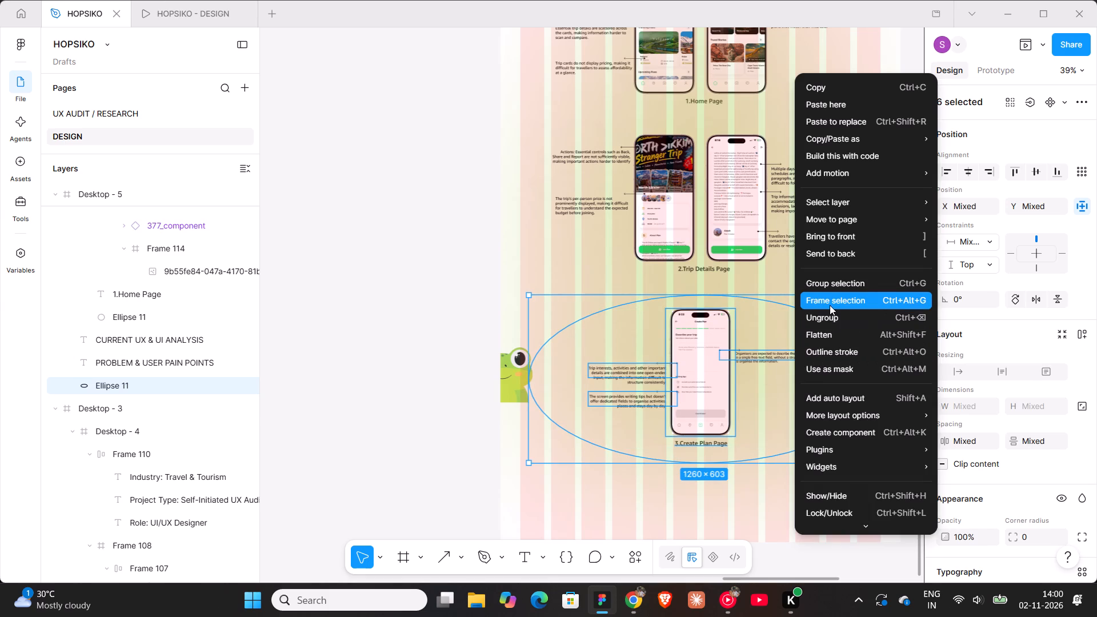
left_click(830, 305)
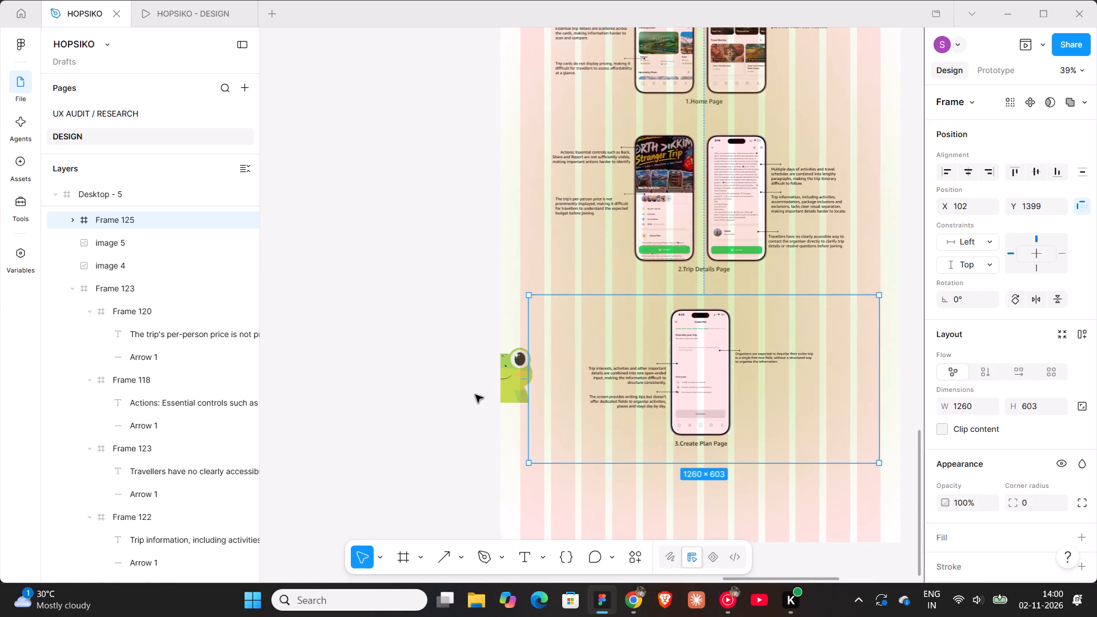
Nudge the frog beside the Create Plan section about 4 px to the right.
scroll(487, 403, "up", 7)
scroll(487, 403, "down", 6)
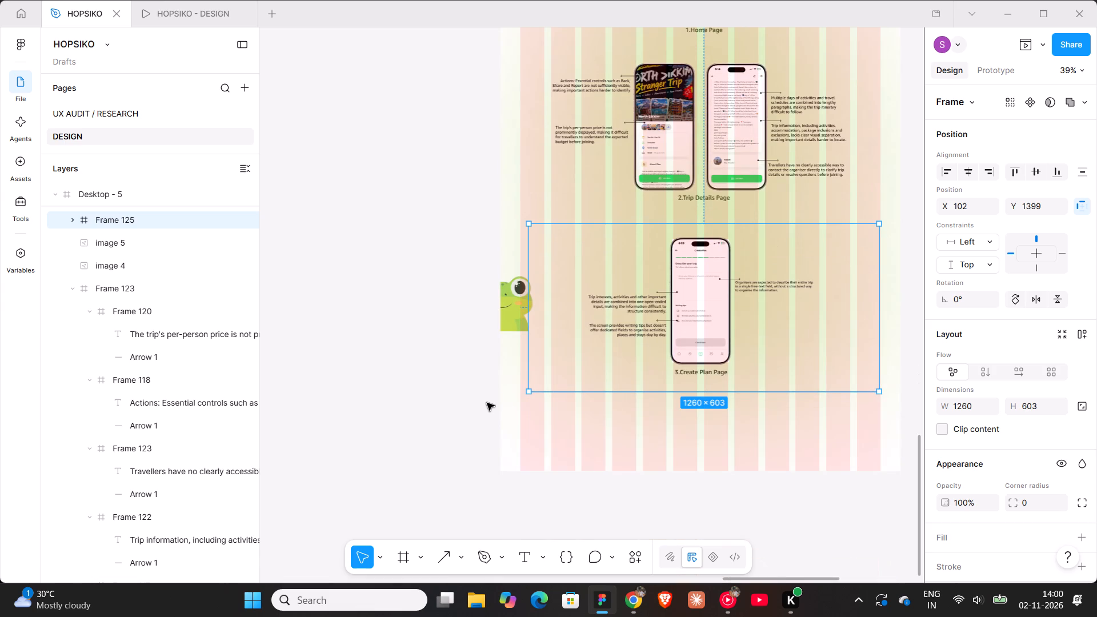
left_click(509, 308)
key("Right")
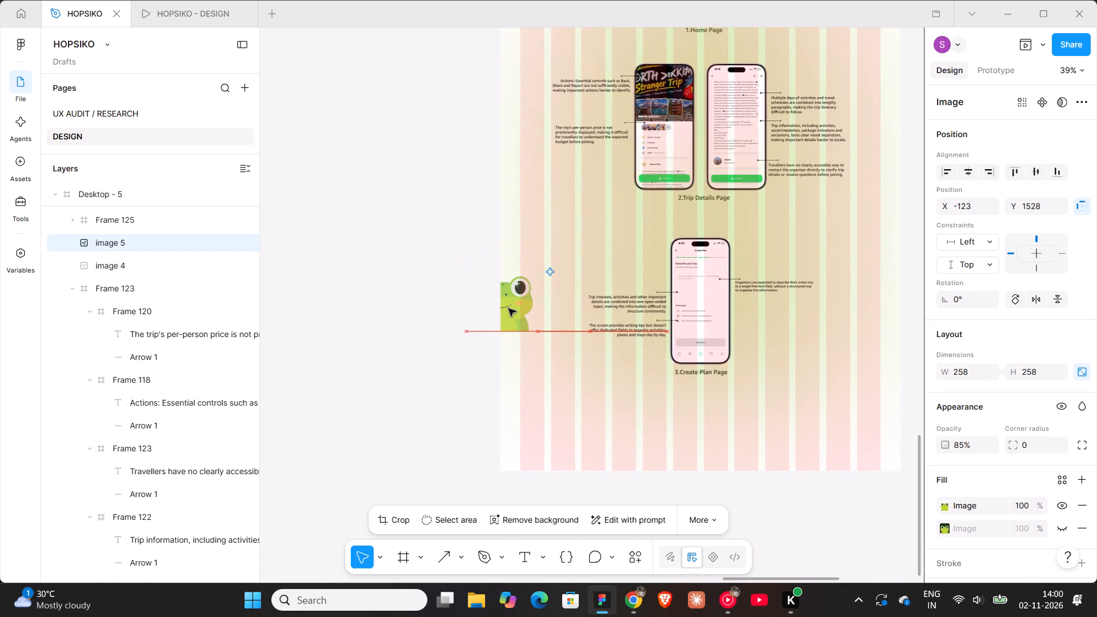
key("Right")
key("Right")
key("Right")
left_click(418, 343)
Shorten the Desktop - 5 slide from its bottom edge to a height of 2074.
scroll(426, 350, "up", 3)
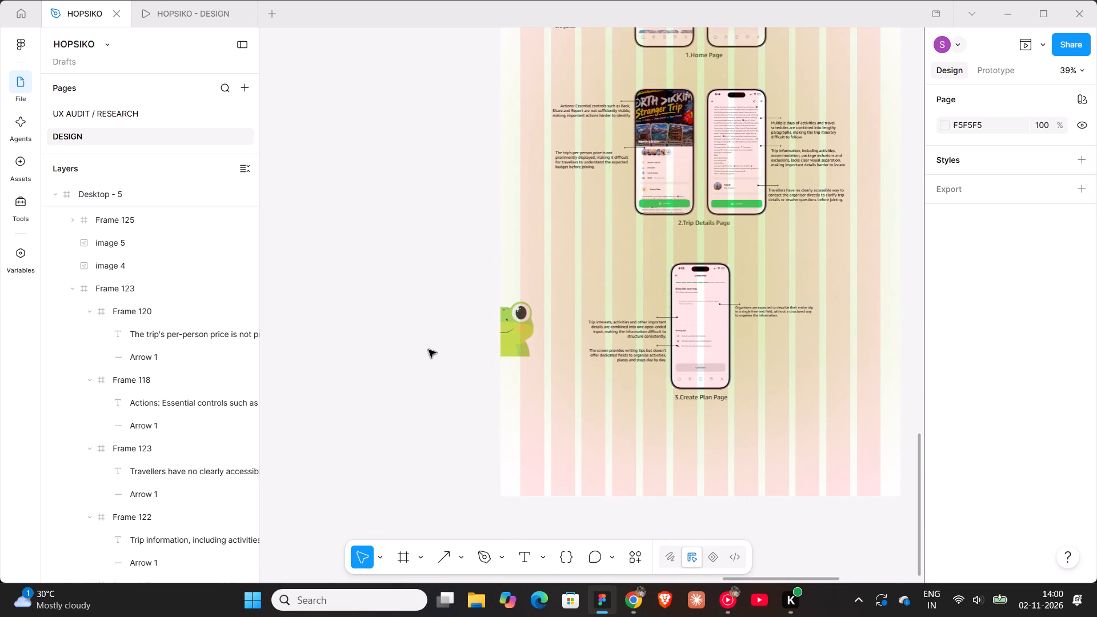
scroll(429, 350, "up", 2)
scroll(438, 307, "down", 3, "ctrl")
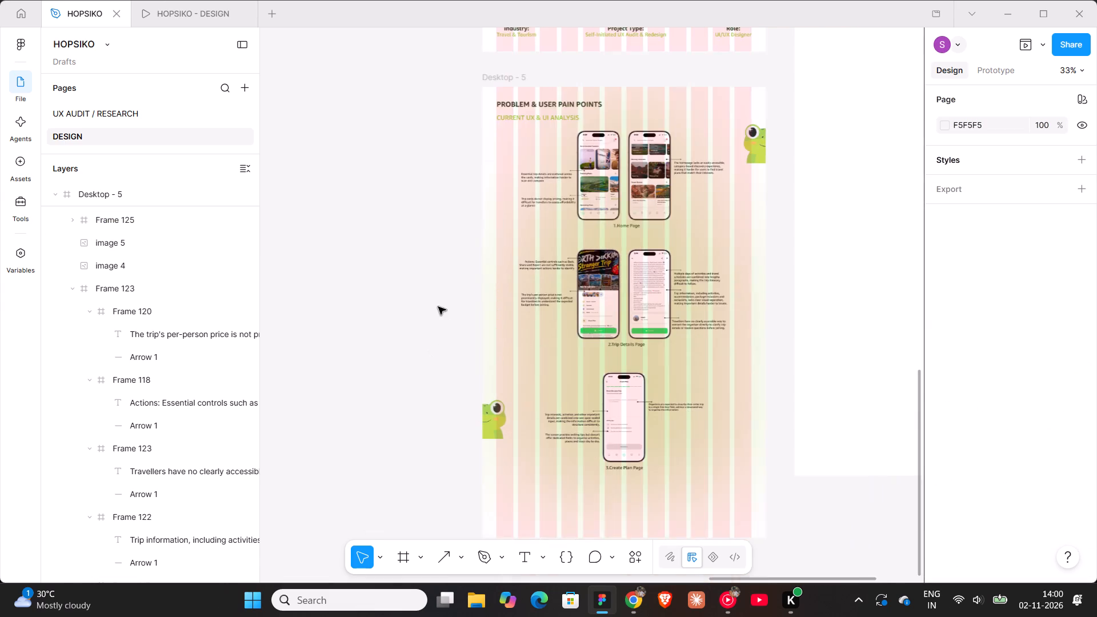
scroll(438, 307, "down", 2, "ctrl")
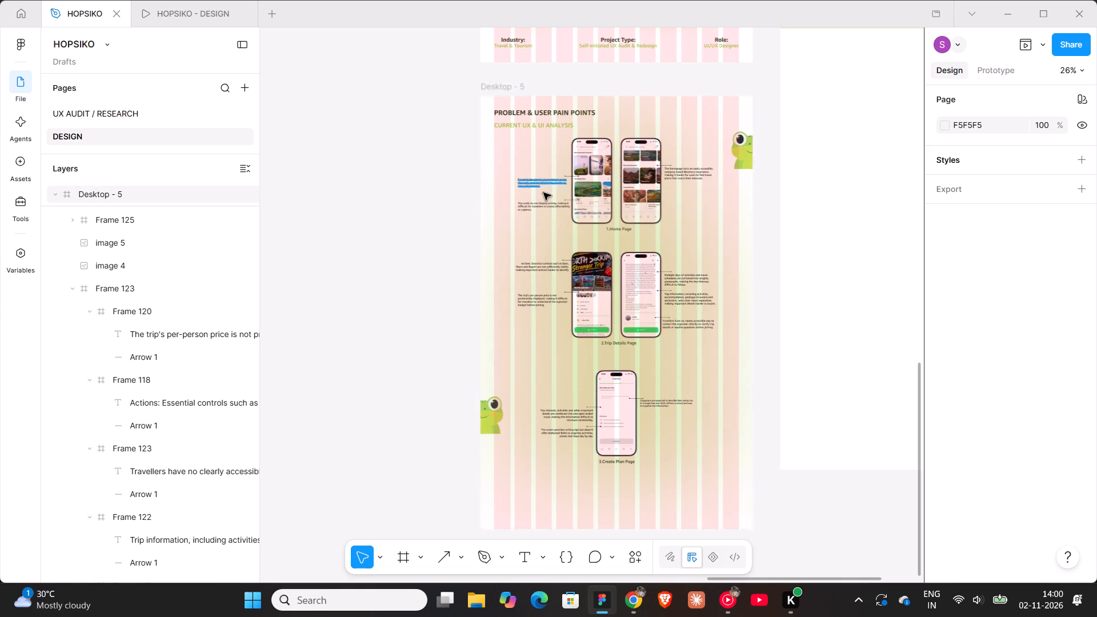
scroll(546, 237, "down", 4, "shift")
scroll(546, 237, "down", 3)
scroll(546, 237, "up", 3, "shift")
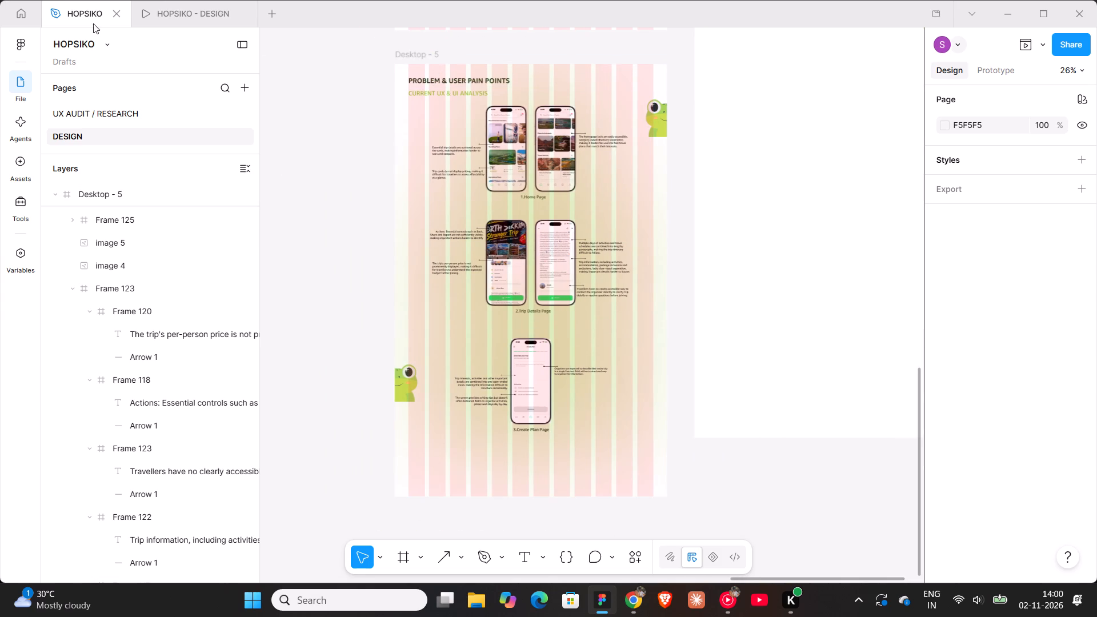
left_click(411, 61)
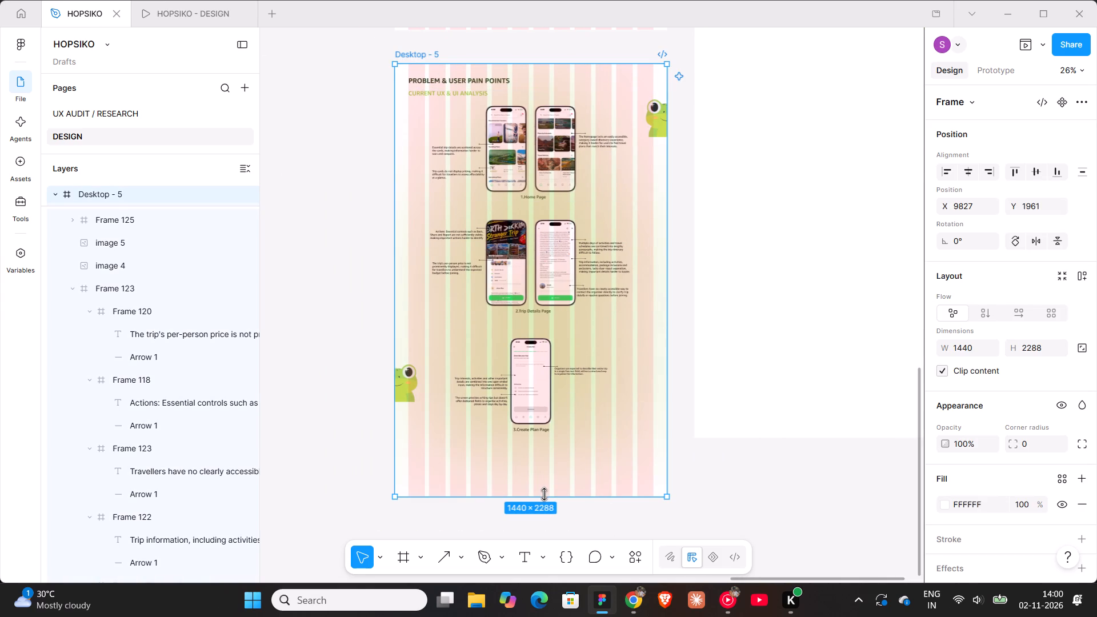
left_click_drag(544, 494, 552, 454)
scroll(716, 466, "down", 2, "ctrl")
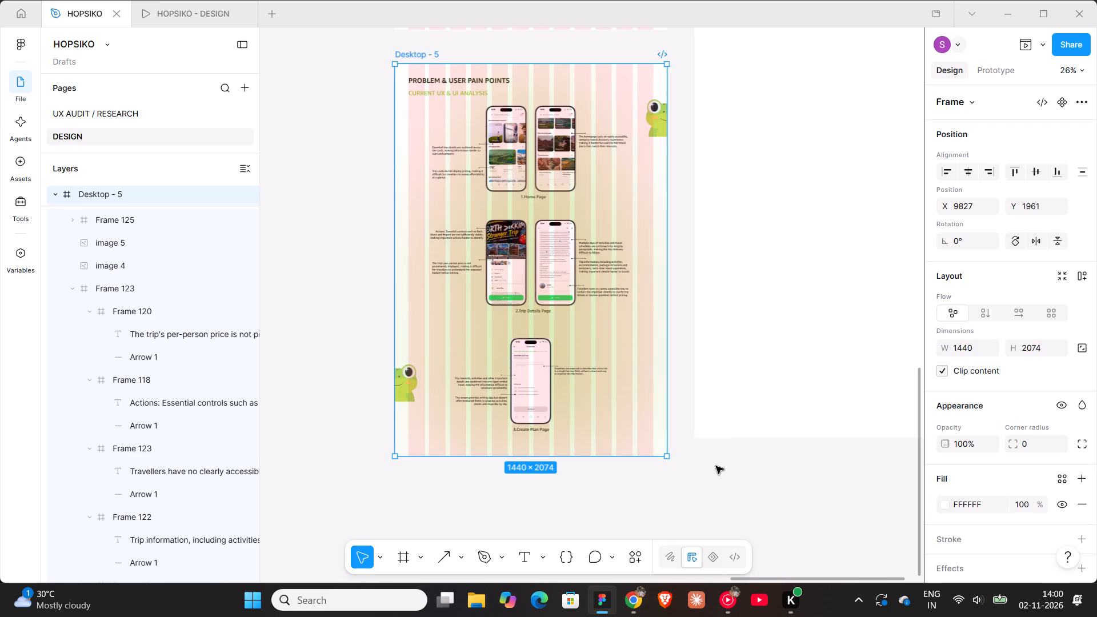
Rename the Desktop - 5 frame as 'Problem 4'.
scroll(716, 466, "down", 3, "ctrl")
scroll(712, 464, "down", 4, "shift")
double_click(463, 214)
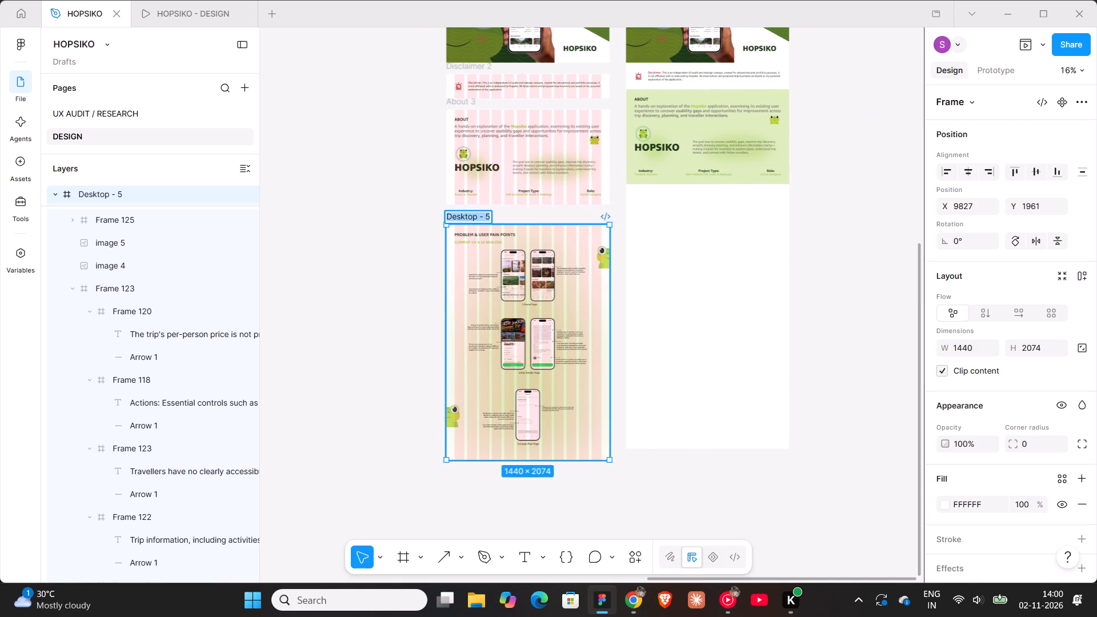
left_click(484, 218)
triple_click(484, 218)
type("Pro")
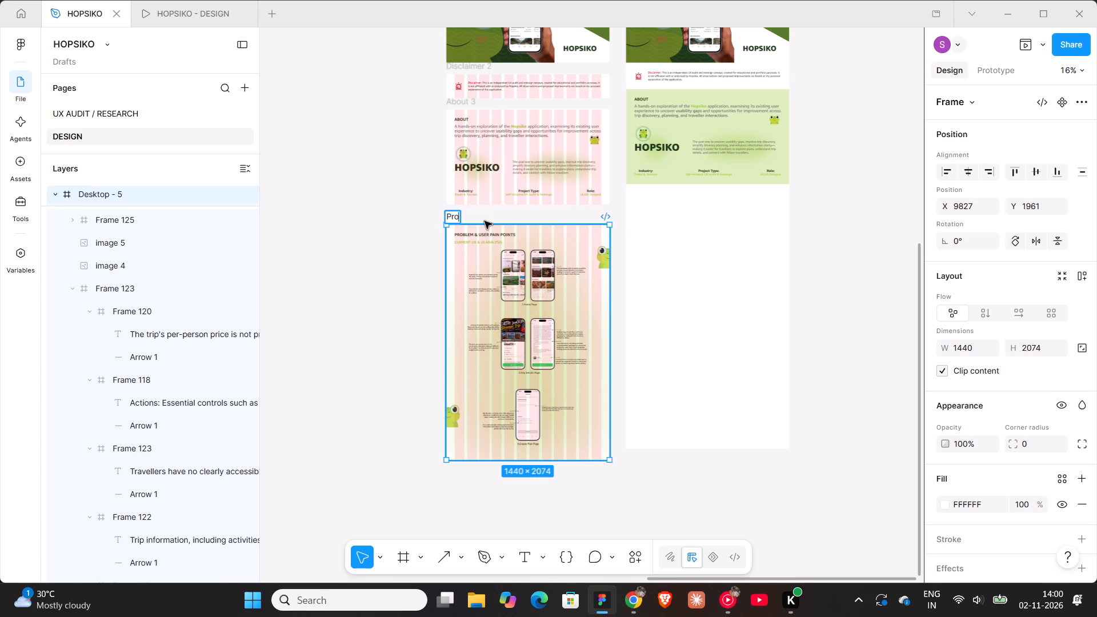
type("blem")
key("space")
type("4")
key("Return")
Duplicate the Problem 4 frame into the Desktop - 3 frame below its About section and centre the copy horizontally.
scroll(485, 221, "down", 6, "ctrl")
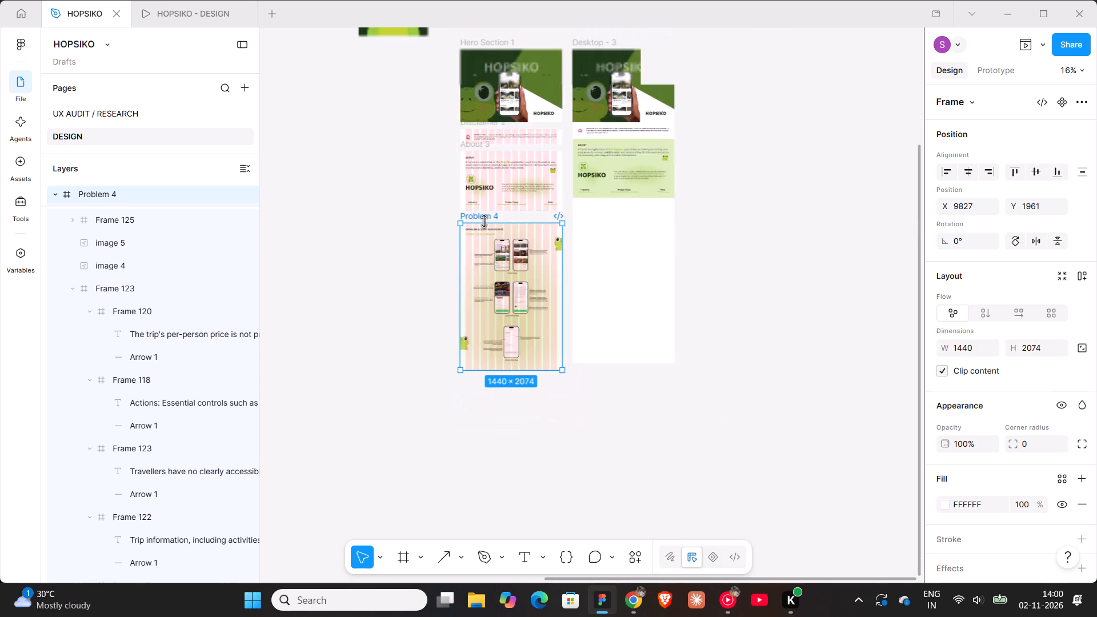
scroll(485, 221, "down", 2, "shift")
scroll(574, 253, "up", 8, "ctrl")
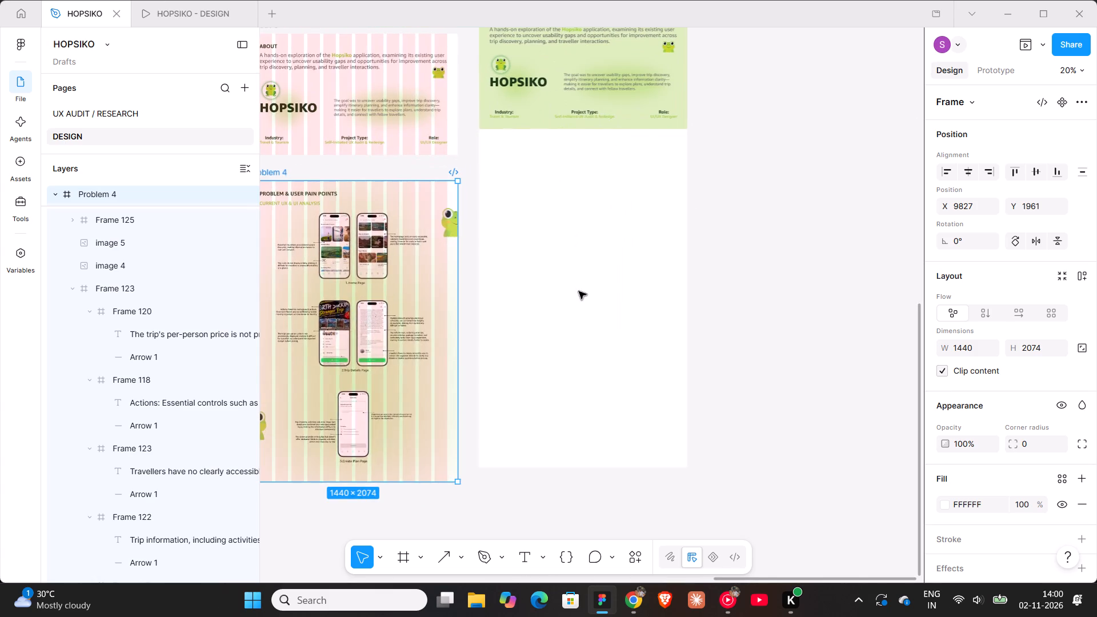
scroll(579, 291, "up", 4, "shift")
left_click_drag(352, 173, 443, 186, "alt")
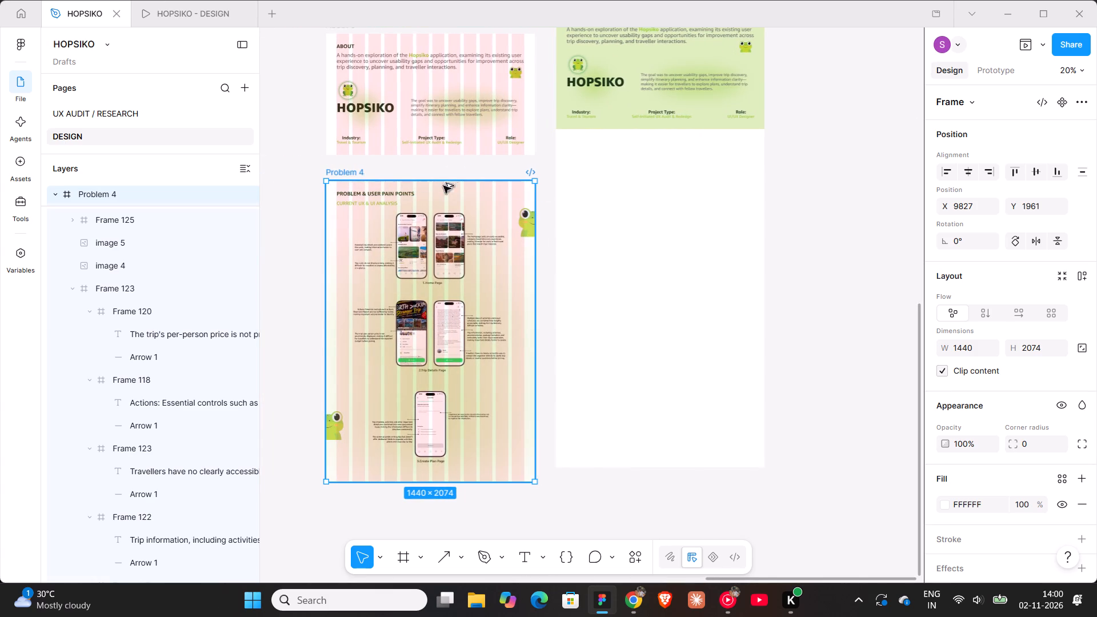
left_click_drag(443, 186, 582, 173, "alt")
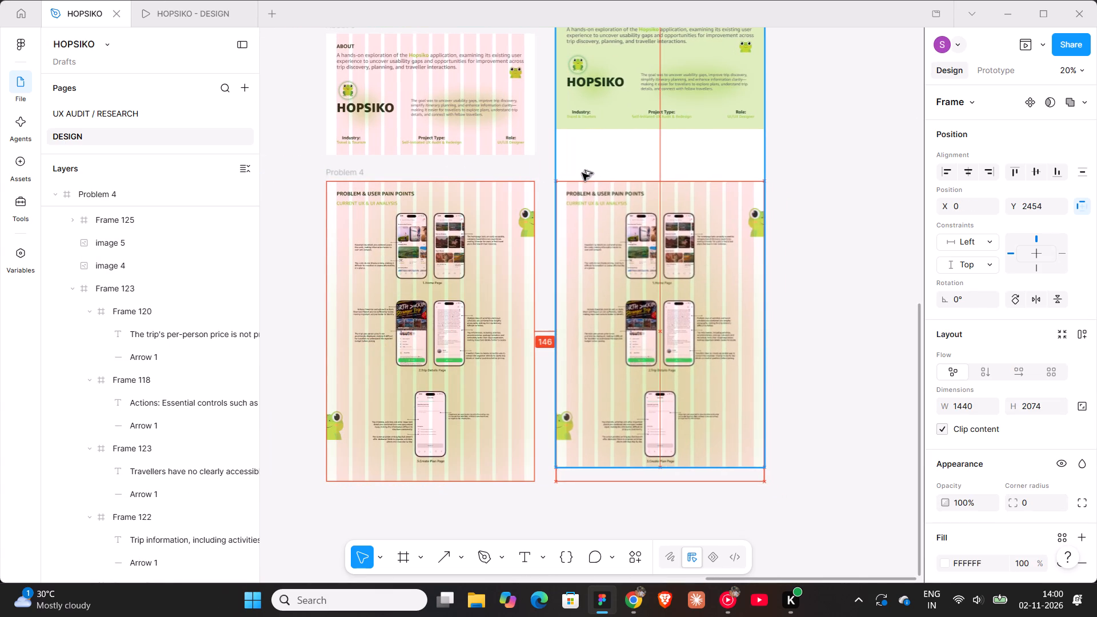
left_click_drag(582, 173, 582, 173, "alt")
left_click(975, 169)
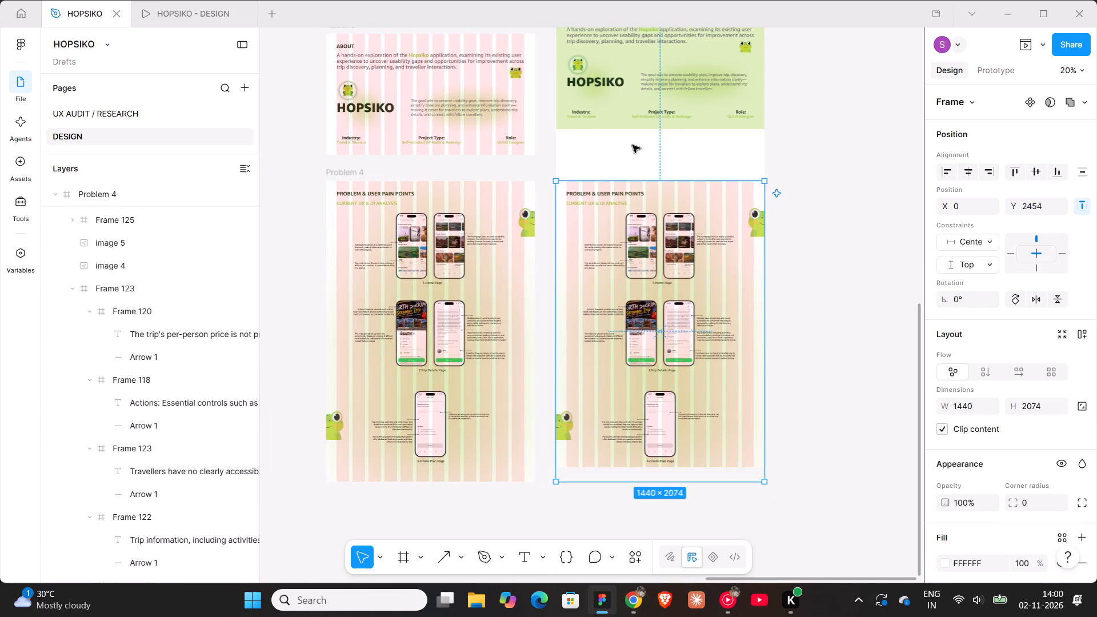
Set the vertical spacing between the About section and the Problem 4 copy in Desktop - 3 to 0.
left_click(644, 121, "shift")
left_click(974, 442)
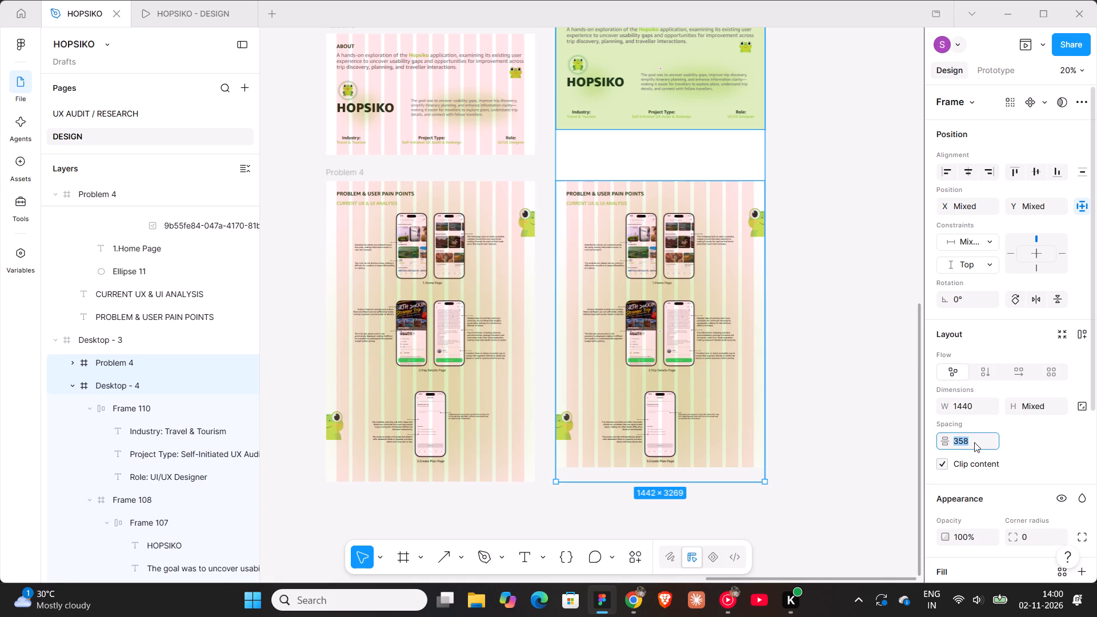
key("0")
key("Return")
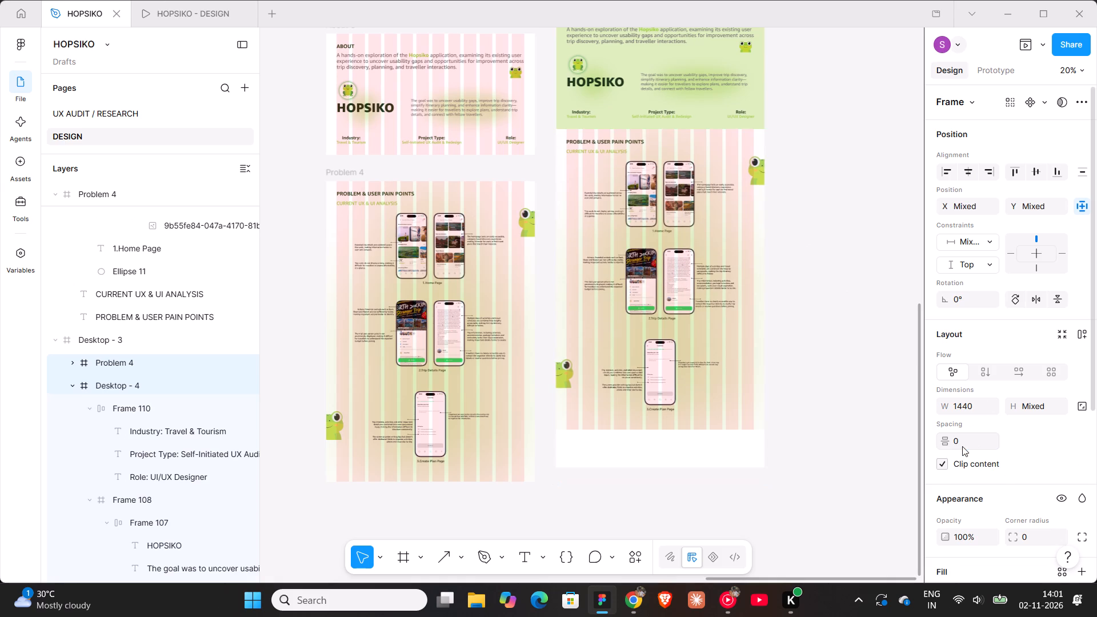
left_click(855, 269)
Hide the 12-column layout guide on the Problem 4 copy in Desktop - 3.
left_click(684, 241)
scroll(1024, 423, "down", 6)
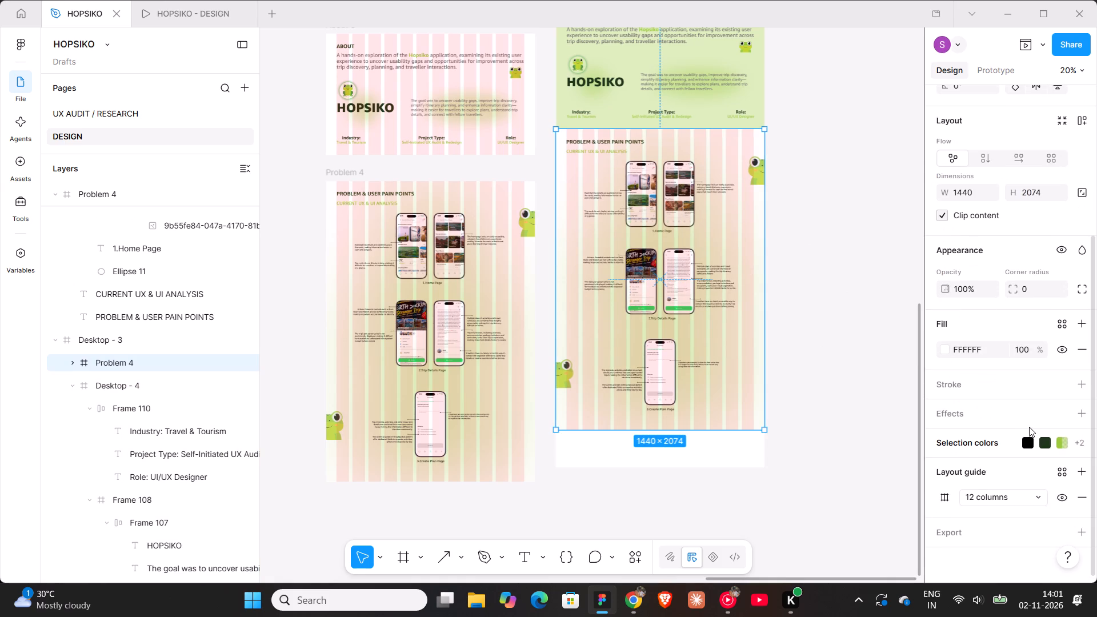
left_click(1060, 505)
scroll(802, 331, "down", 4, "ctrl")
left_click(802, 328)
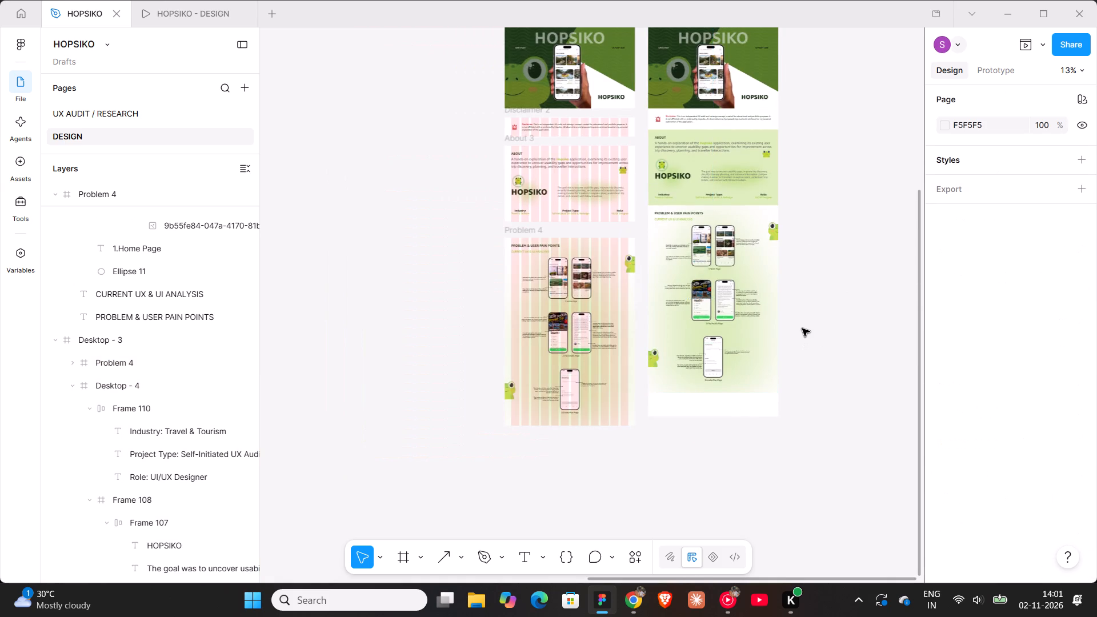
Review the assembled Desktop - 3 page and its Problem & User Pain Points and hero sections in the prototype presentation.
scroll(802, 328, "down", 3, "shift")
scroll(772, 330, "up", 8)
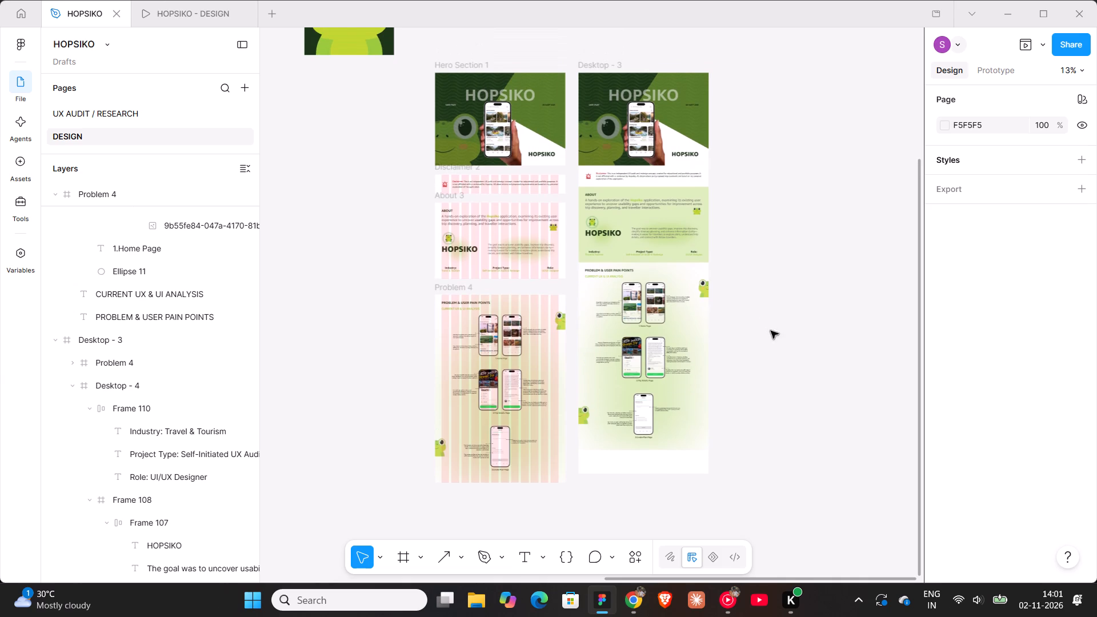
left_click(602, 62)
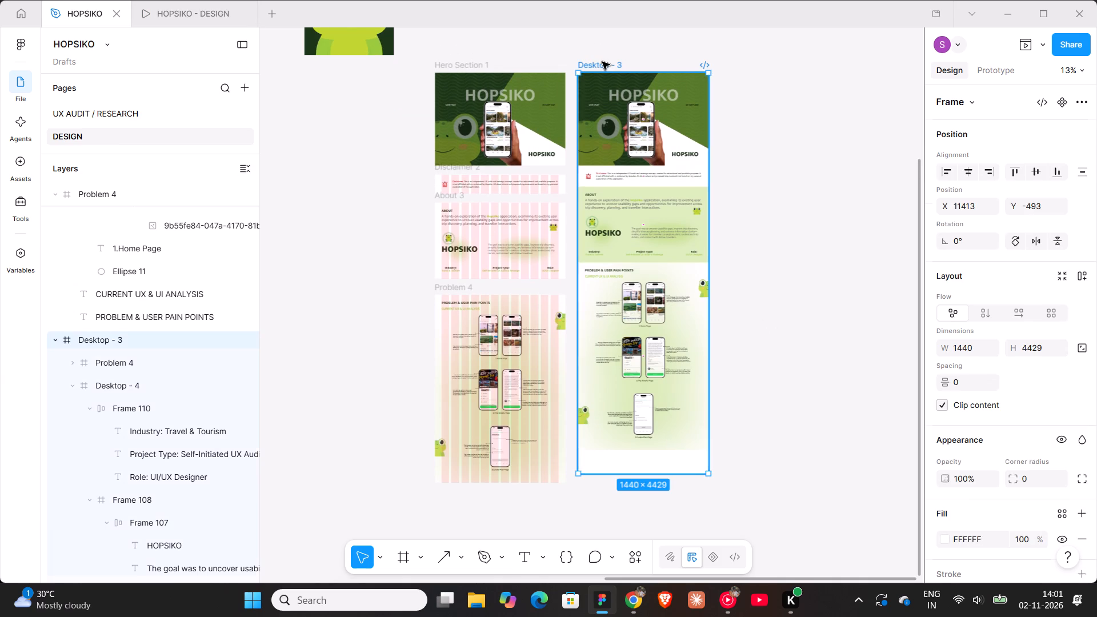
left_click(197, 12)
scroll(459, 246, "up", 12)
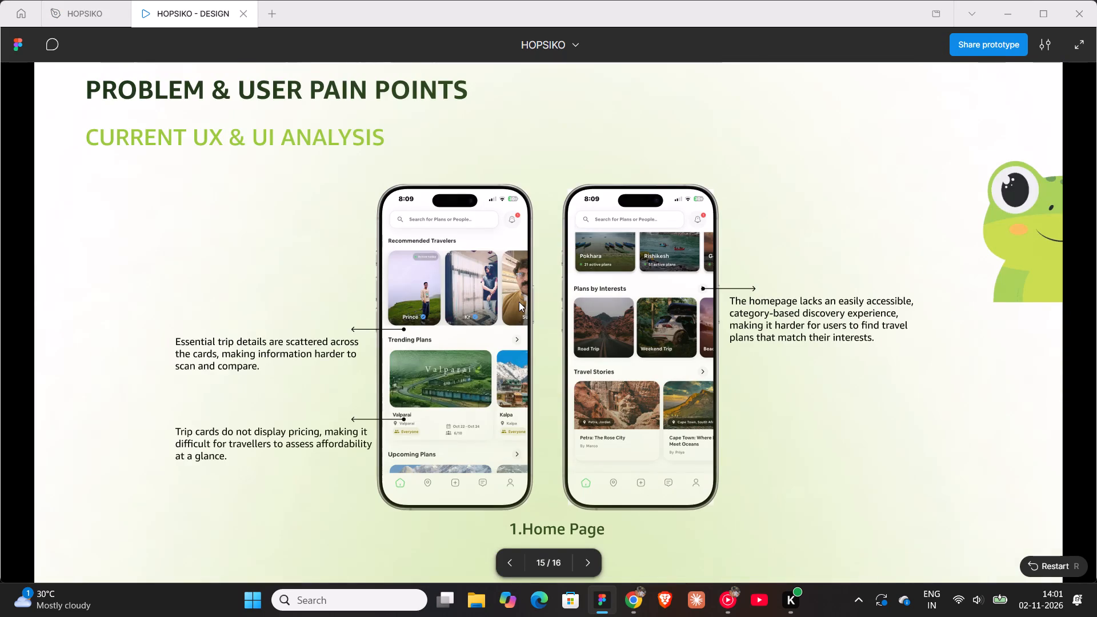
scroll(519, 302, "up", 4)
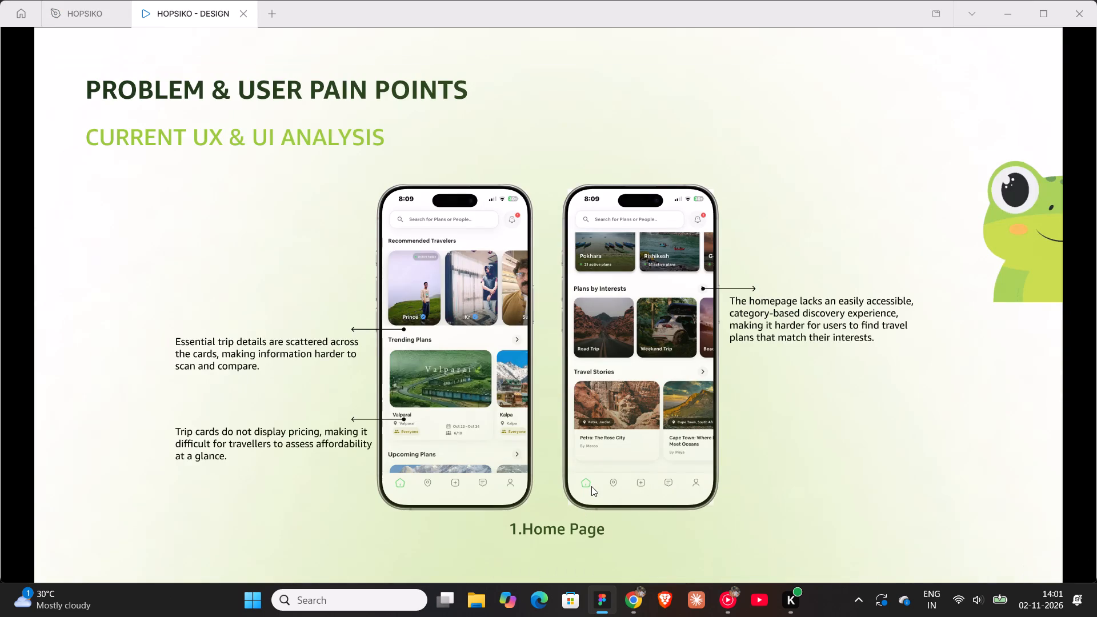
key("Right")
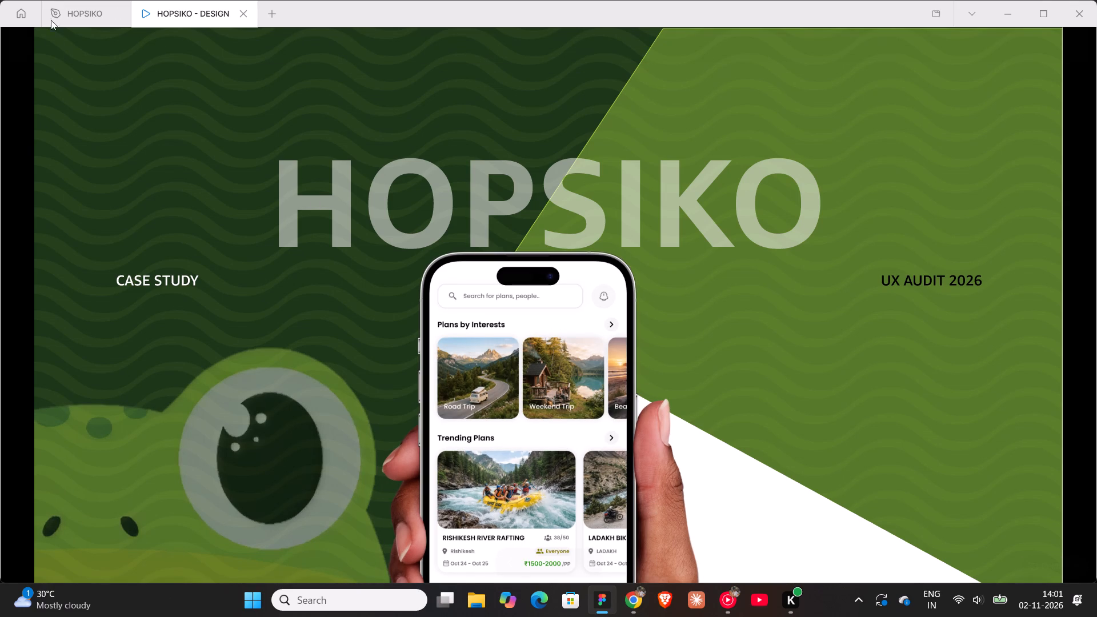
Hide the 9ACA3C stroke on the light green Vector 1 shape in the Desktop - 3 hero section.
left_click(71, 15)
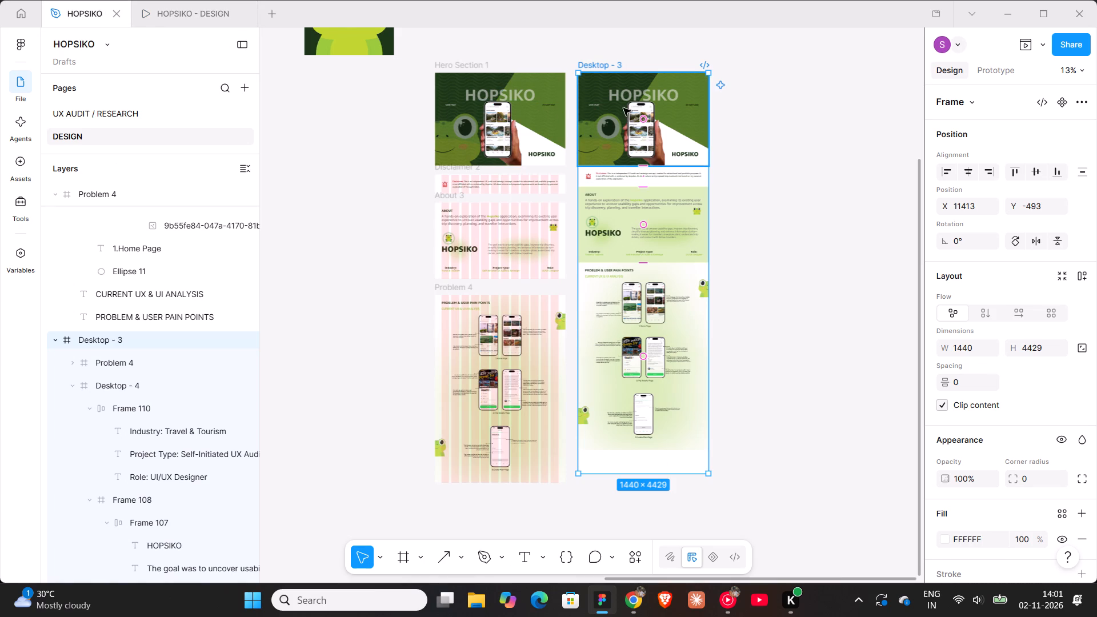
double_click(680, 113)
double_click(680, 113)
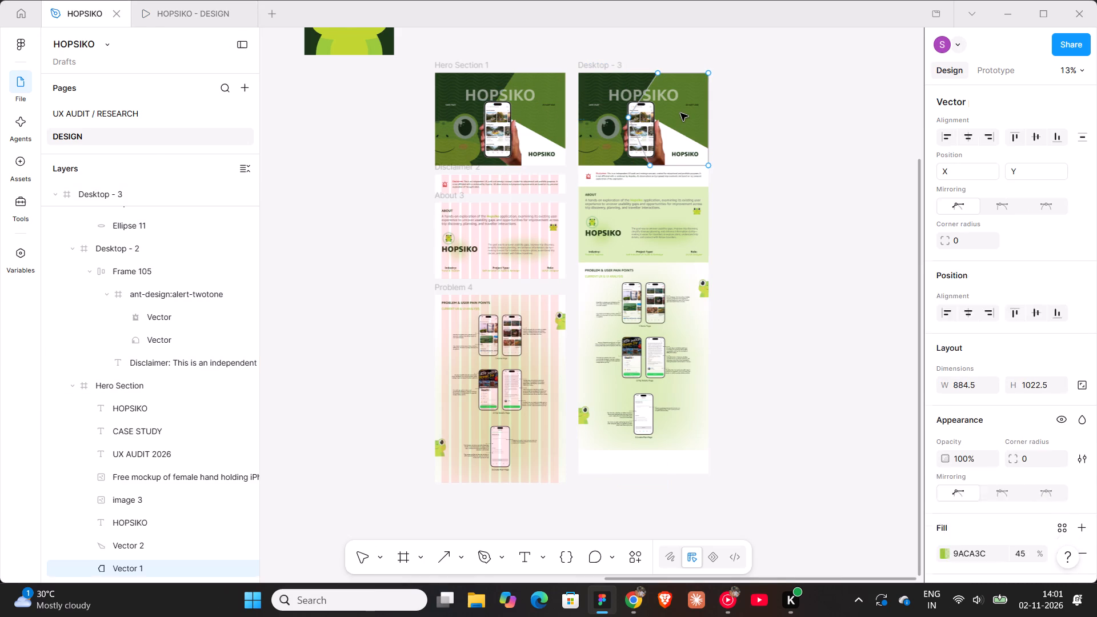
left_click(839, 137)
left_click(839, 137)
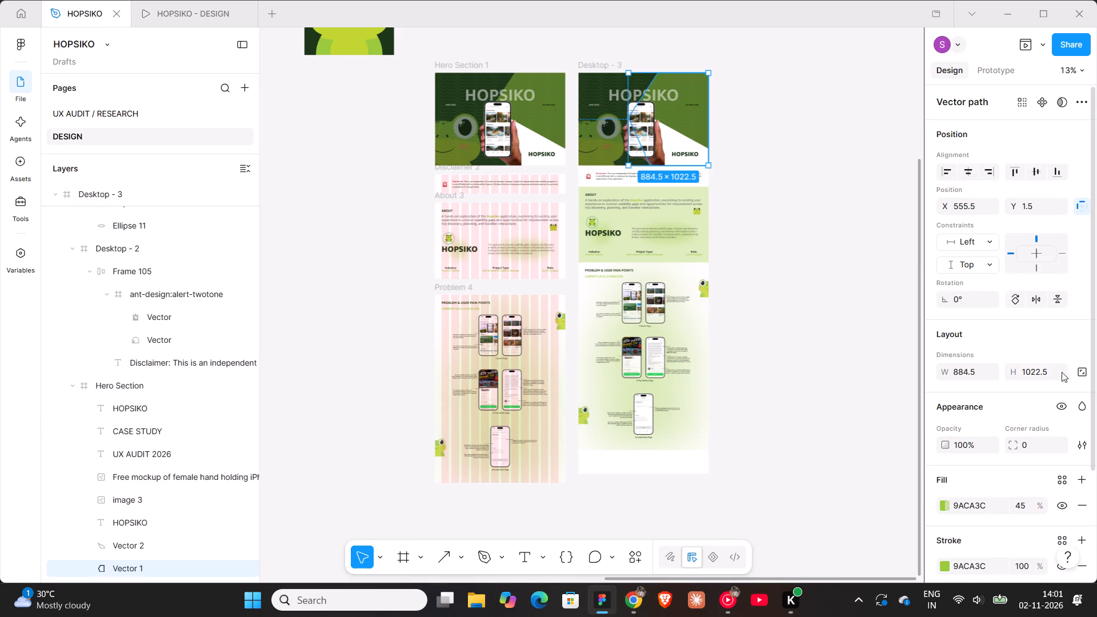
scroll(991, 424, "down", 2)
left_click(1055, 434)
left_click_drag(875, 265, 850, 249)
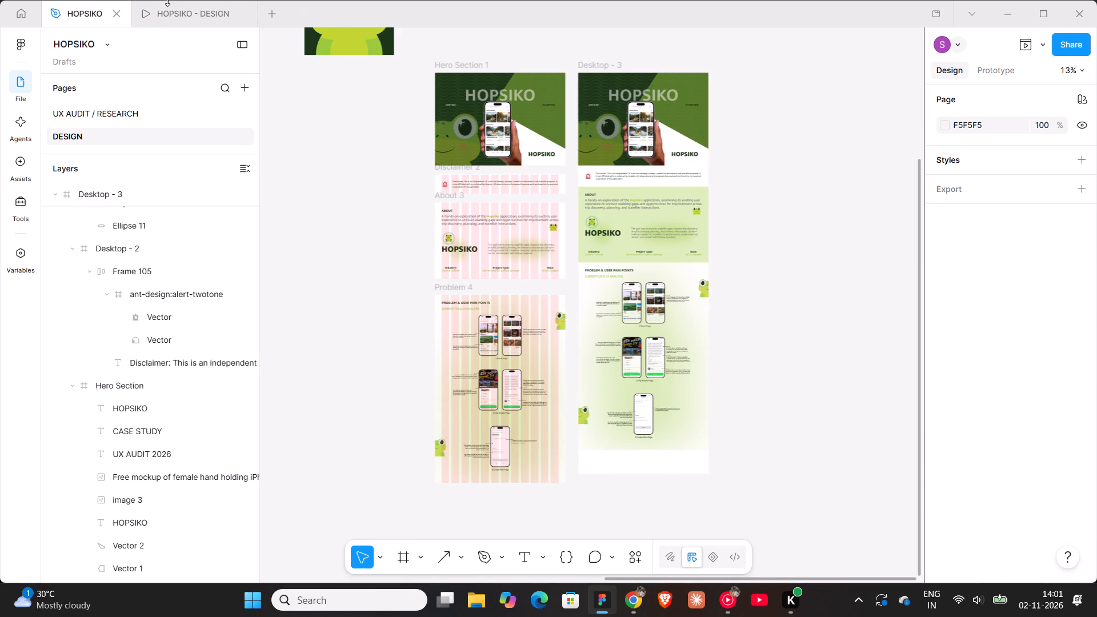
Review the Desktop - 3 page in the prototype presentation, from the hero through Disclaimer and About to the Problem & User Pain Points screens.
left_click(173, 12)
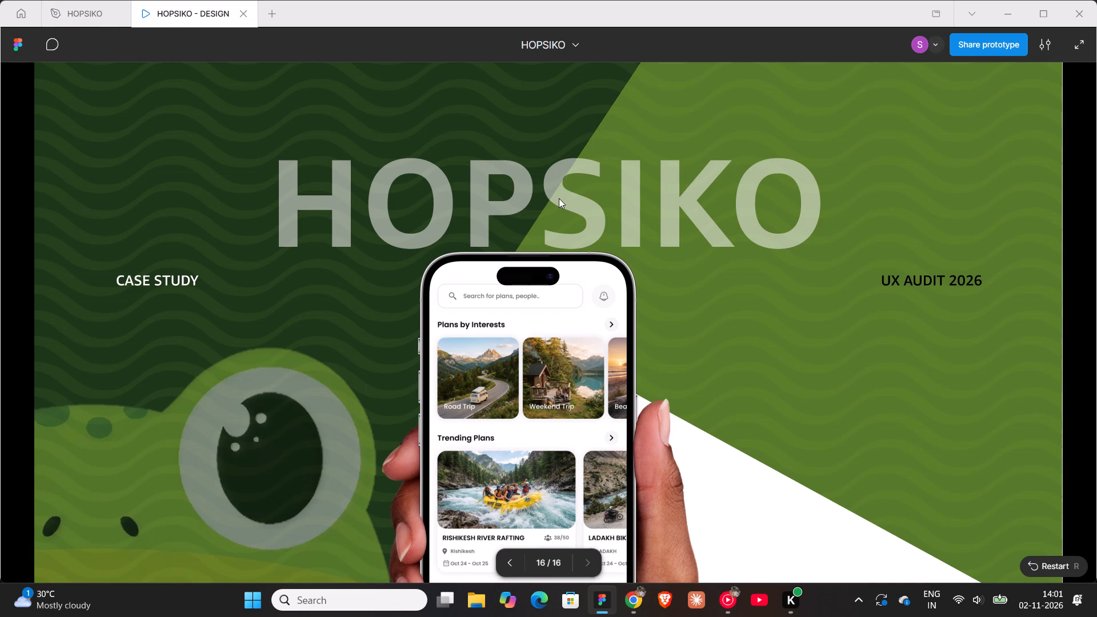
scroll(559, 198, "down", 2)
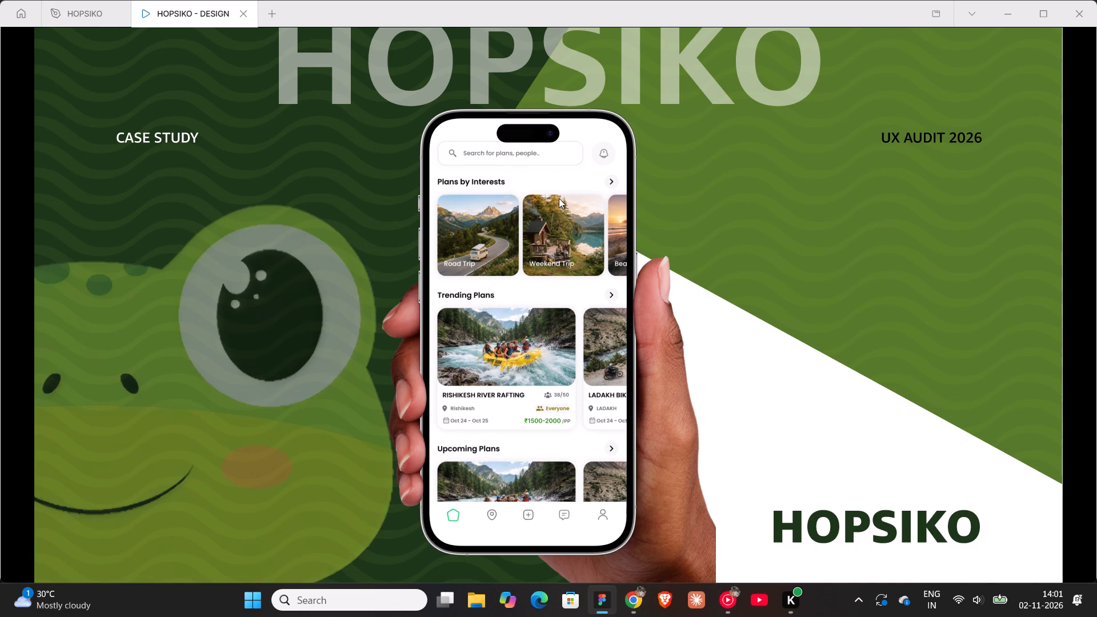
scroll(559, 198, "down", 5)
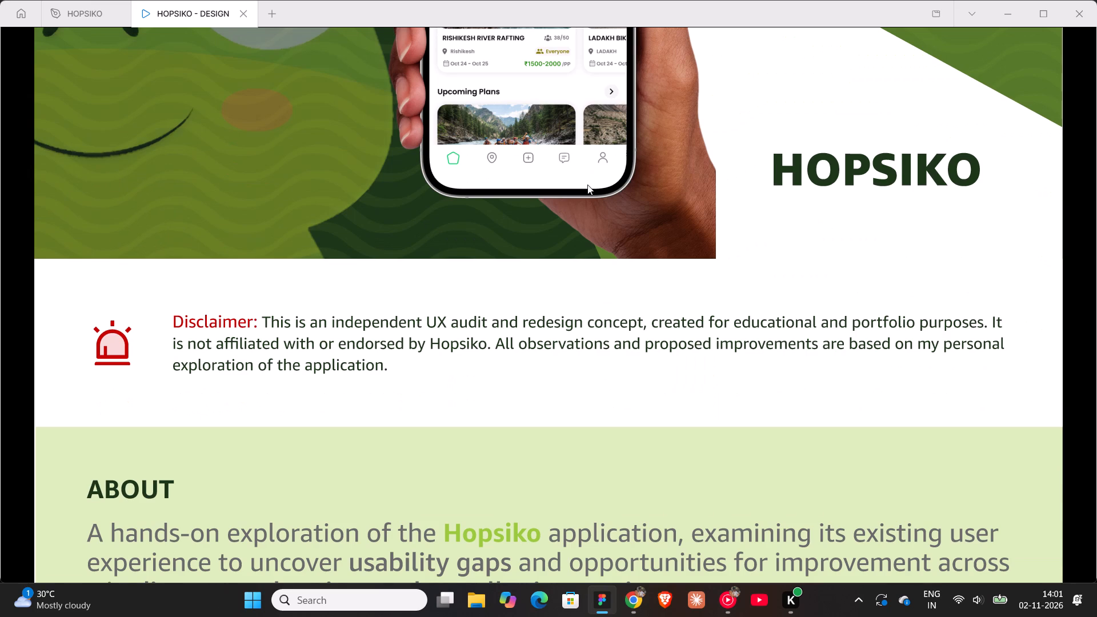
scroll(587, 185, "down", 6)
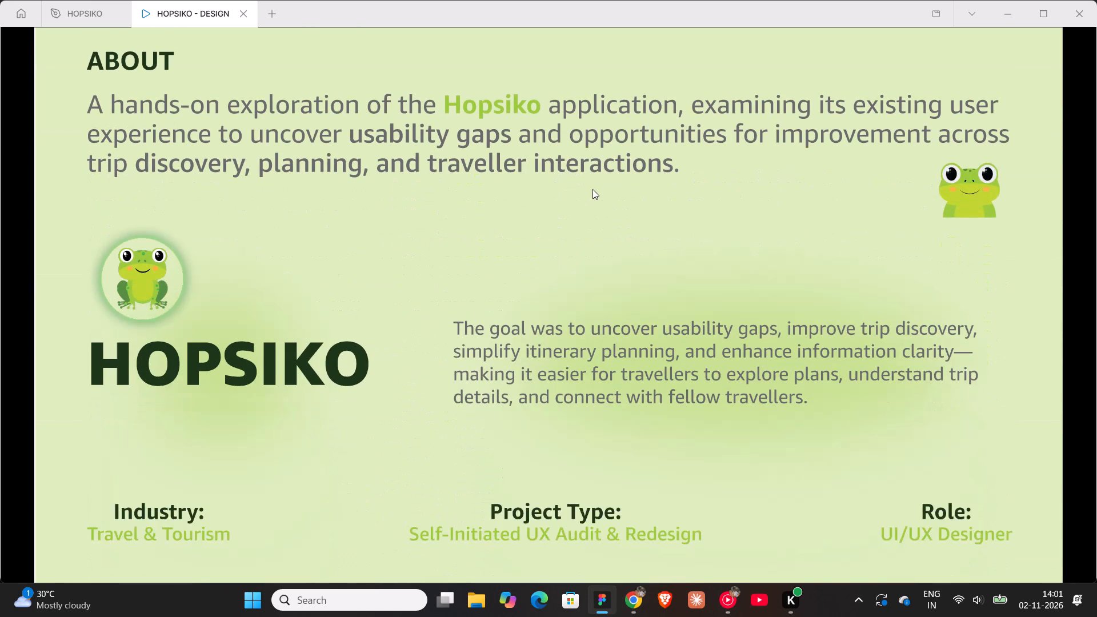
scroll(592, 189, "down", 10)
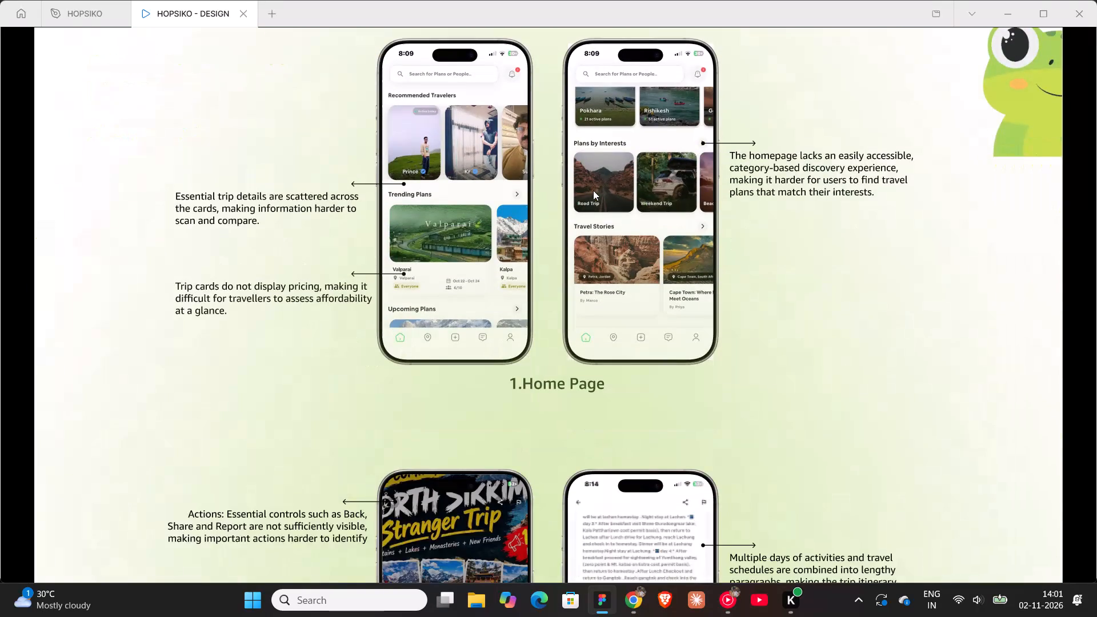
scroll(593, 190, "down", 9)
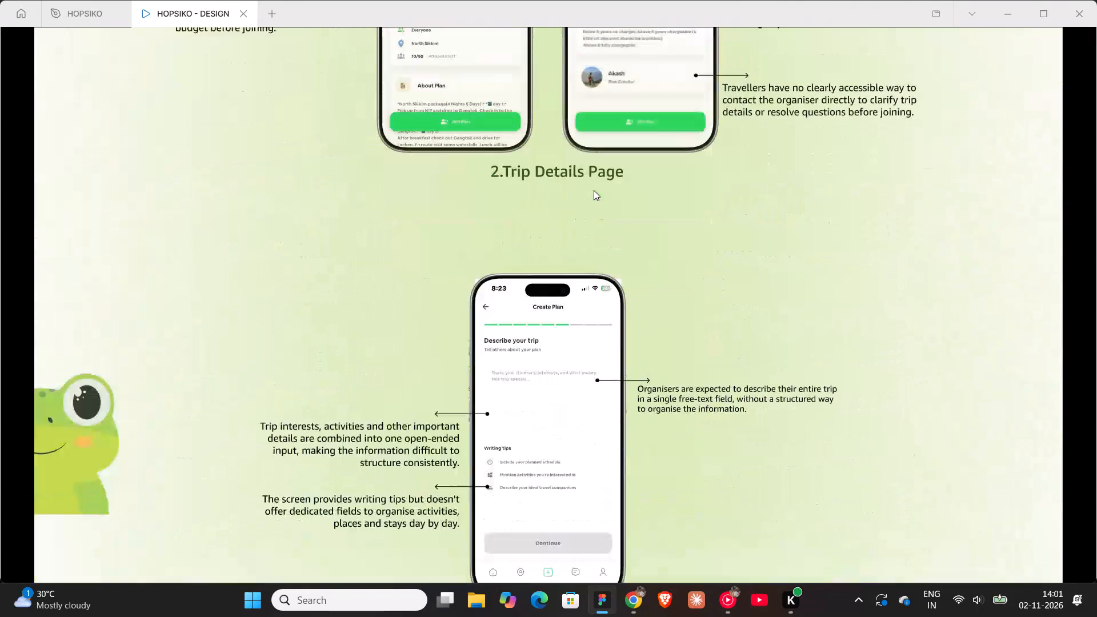
scroll(594, 190, "down", 2)
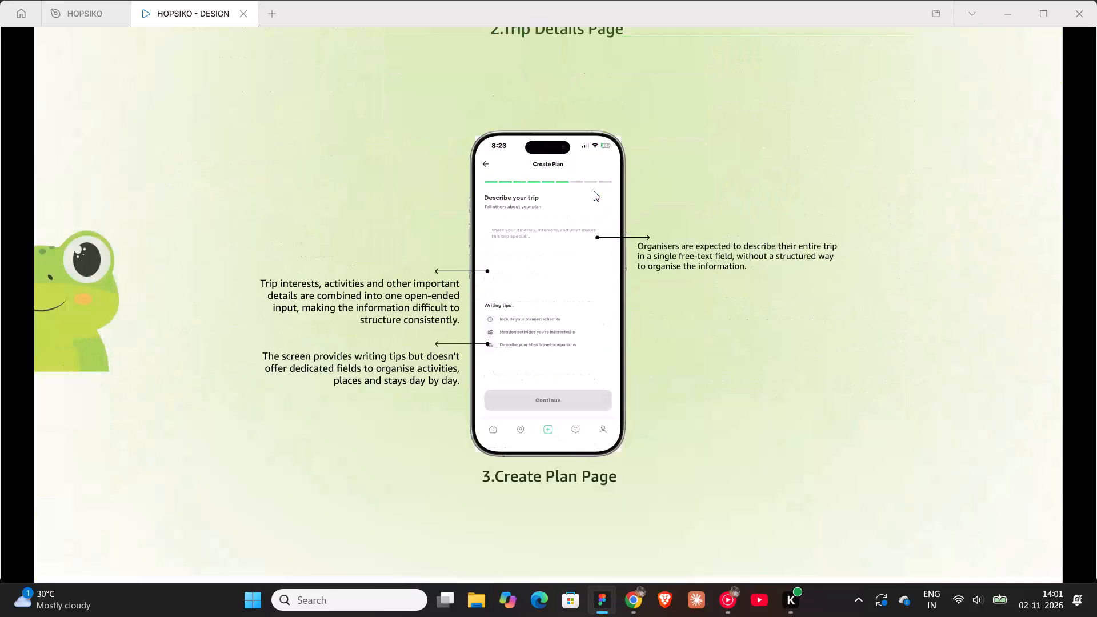
scroll(594, 191, "up", 1)
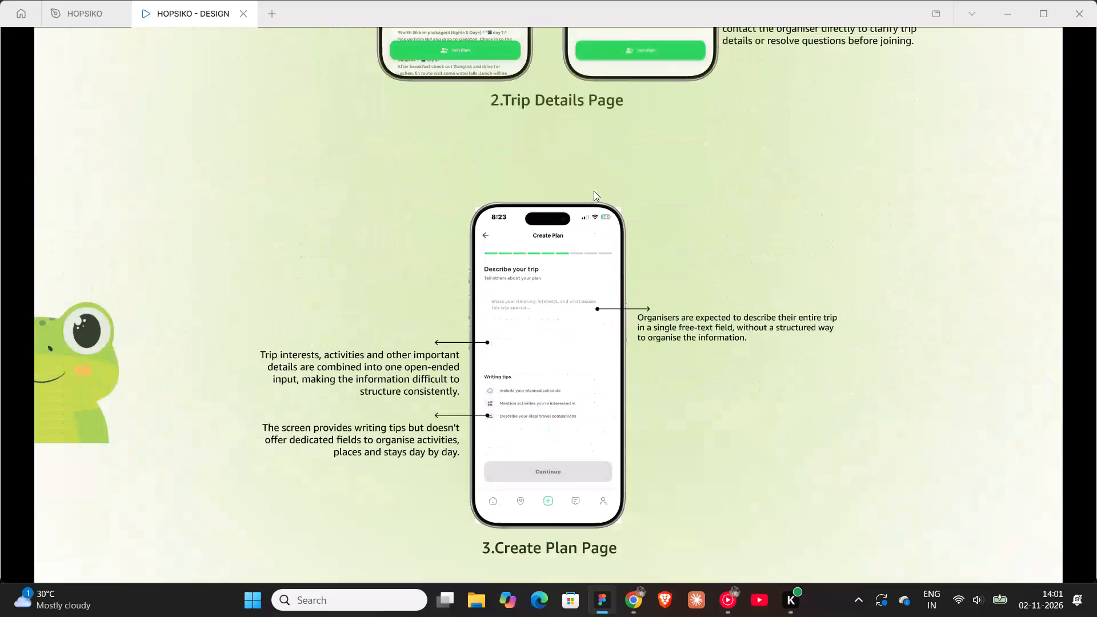
scroll(594, 193, "up", 3)
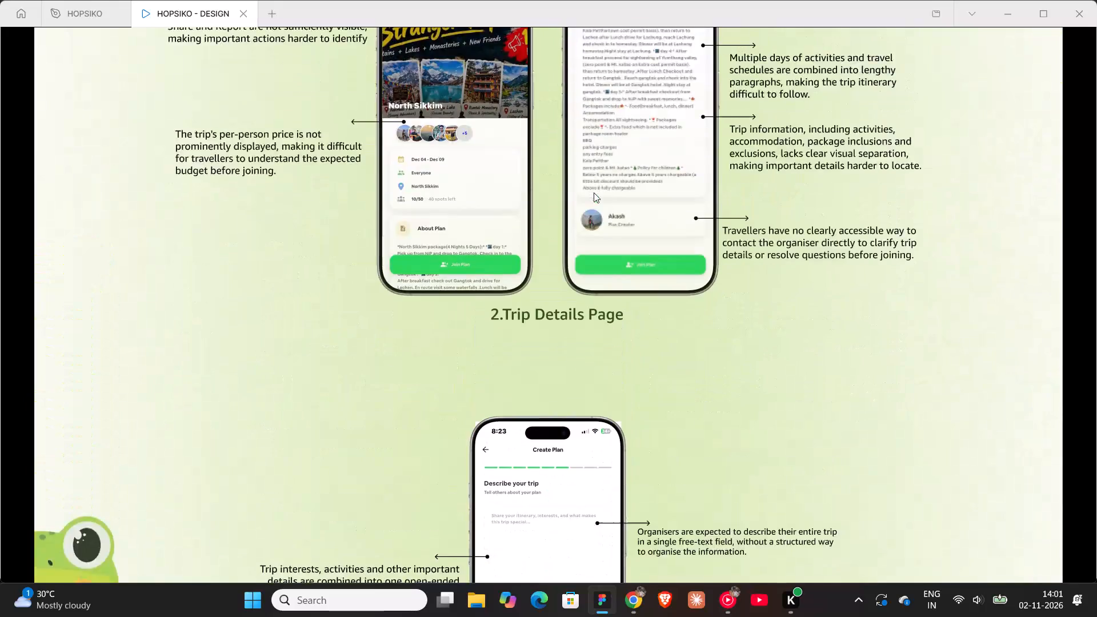
scroll(594, 193, "up", 8)
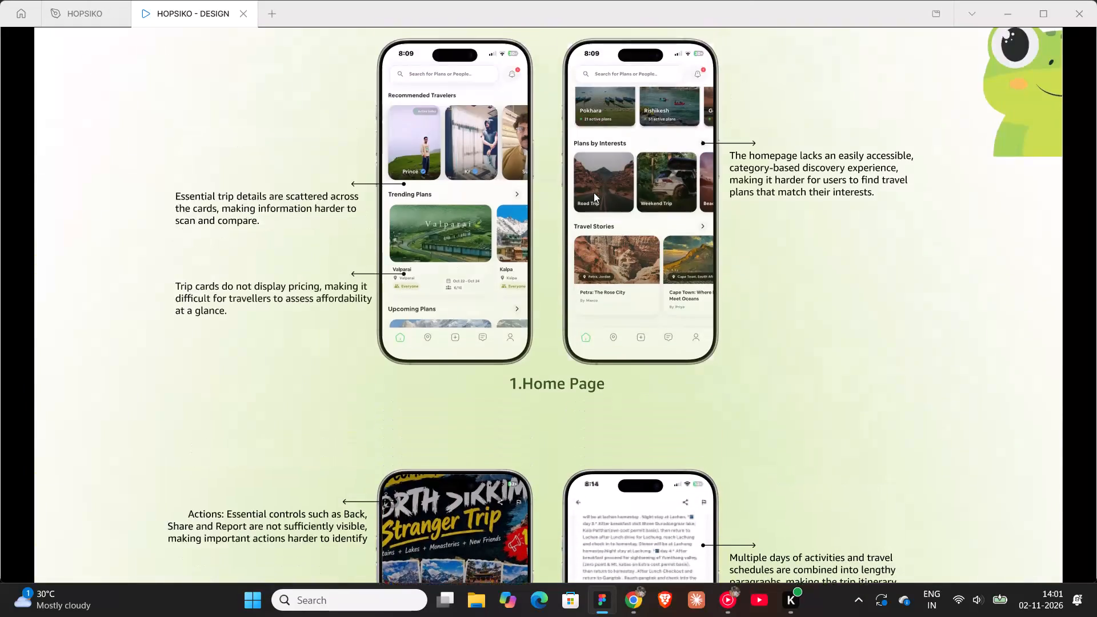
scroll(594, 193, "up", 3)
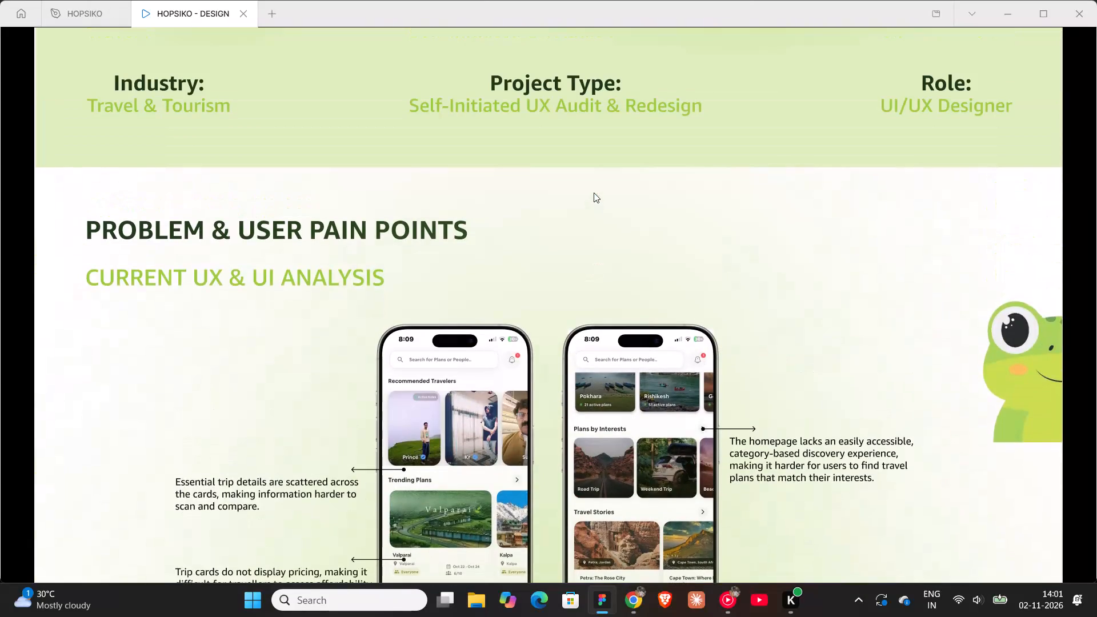
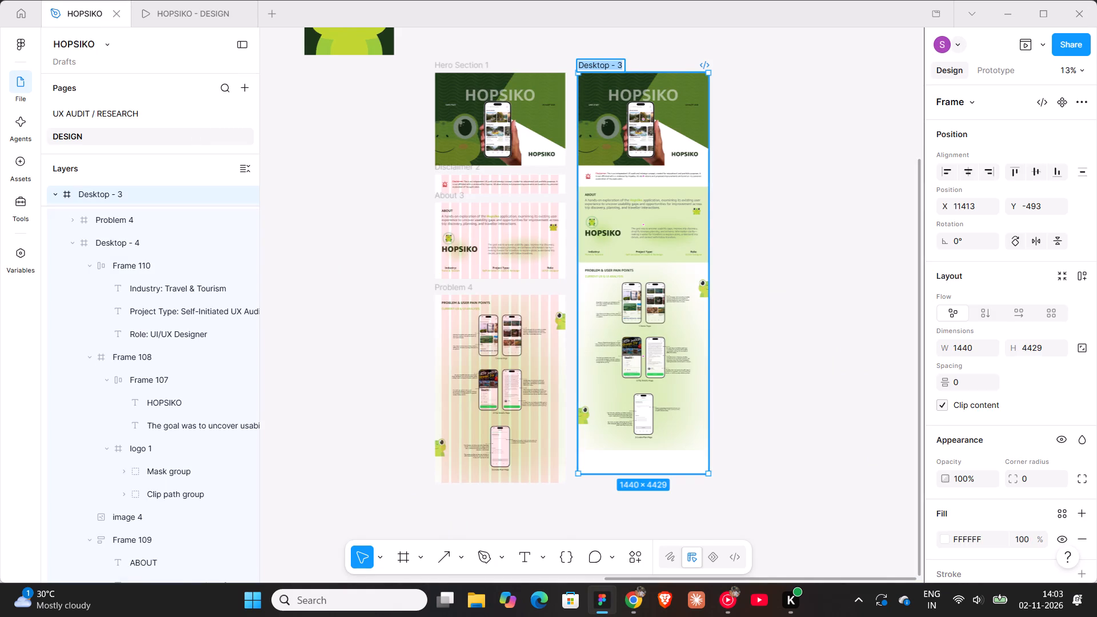
Rename the Desktop - 3 frame as HOPSIKO.
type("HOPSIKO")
scroll(600, 68, "up", 1)
left_click(843, 114)
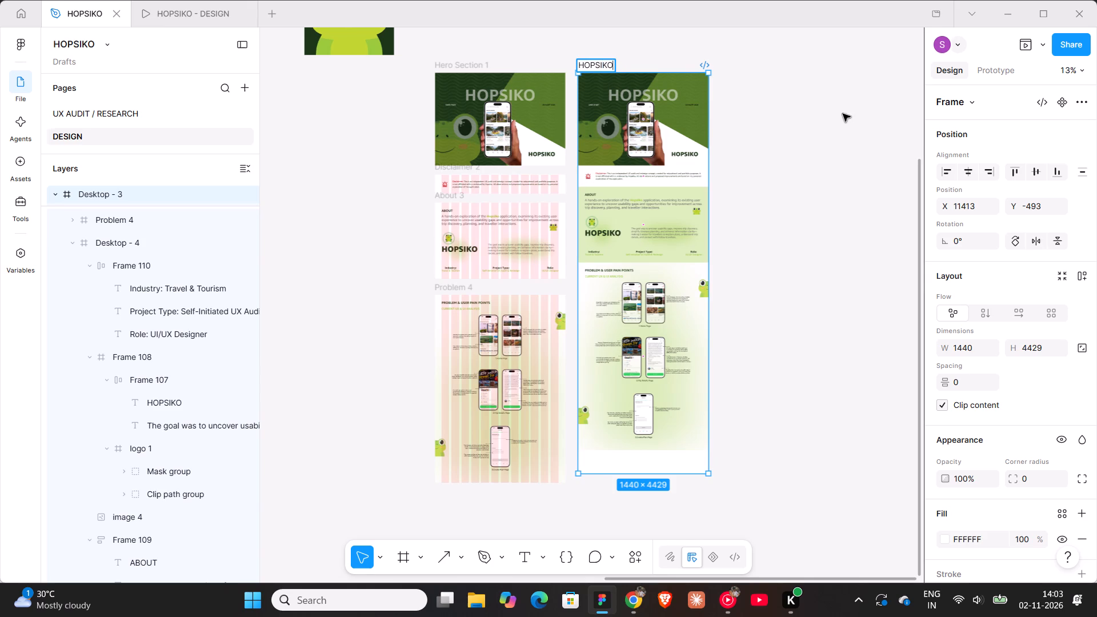
Extend the combined HOPSIKO page frame downward to a height of about 8135, keeping its width at 1440.
scroll(759, 163, "down", 4)
scroll(784, 174, "down", 7, "ctrl")
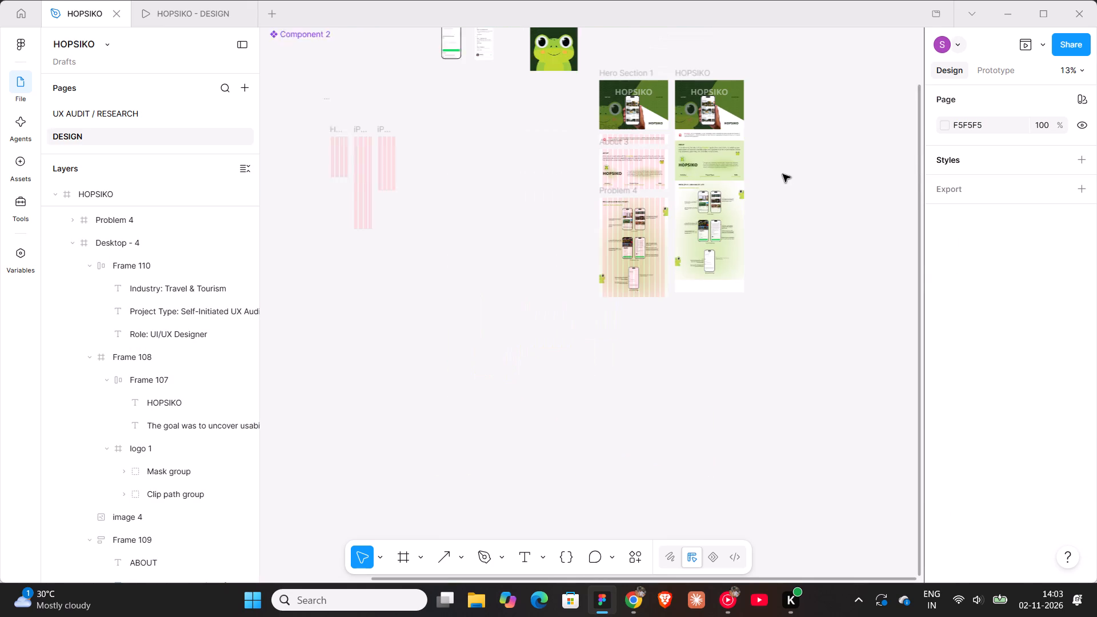
left_click(709, 76)
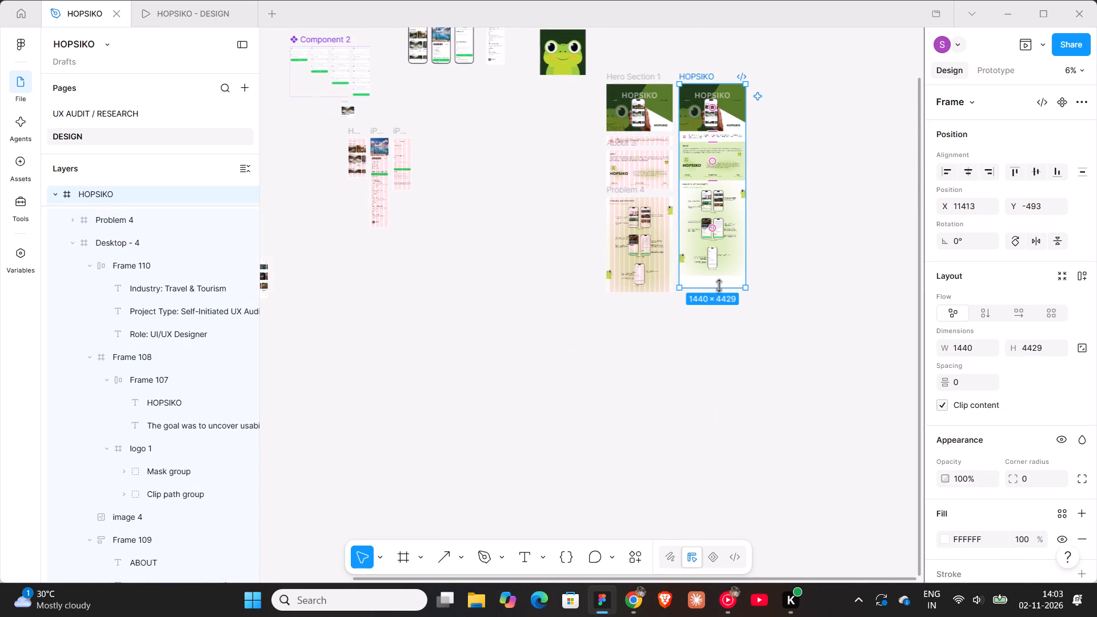
left_click_drag(718, 288, 729, 458)
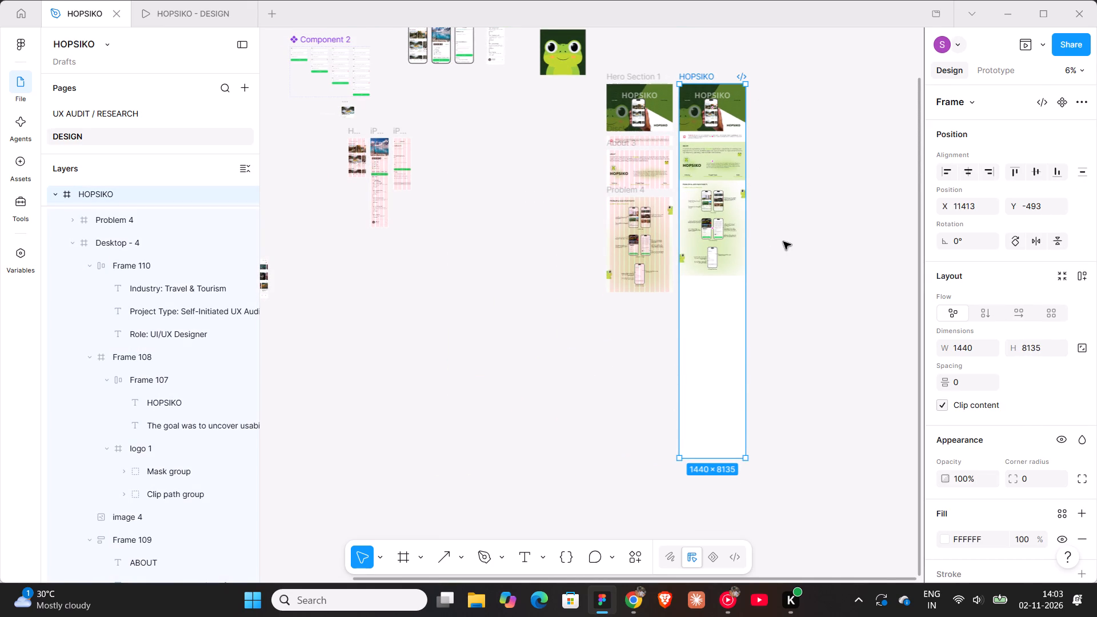
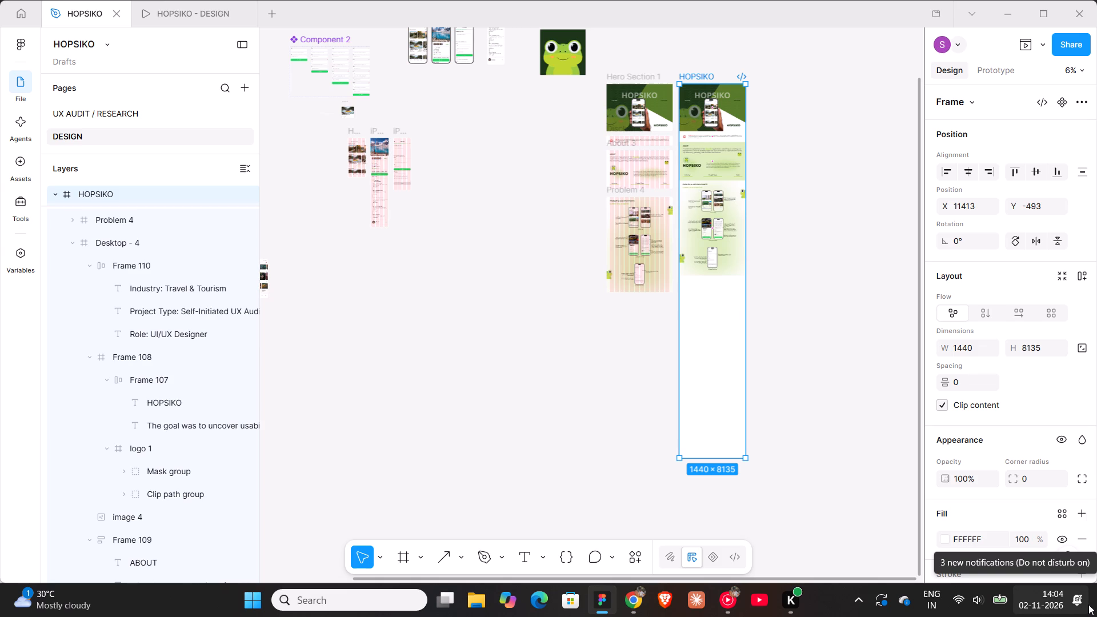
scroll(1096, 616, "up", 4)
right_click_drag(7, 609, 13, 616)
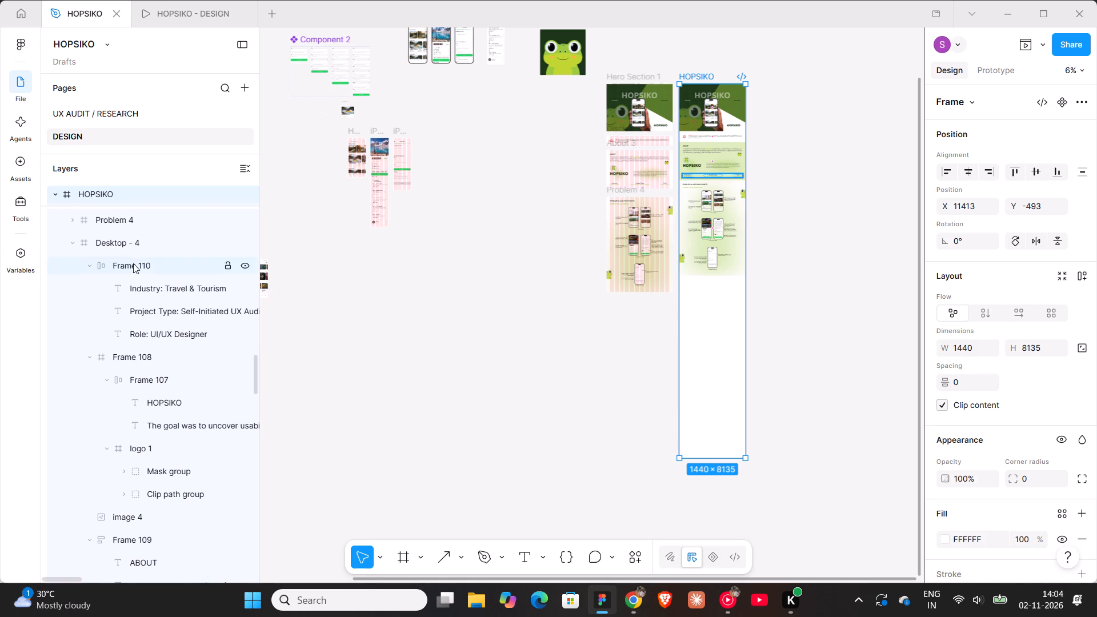
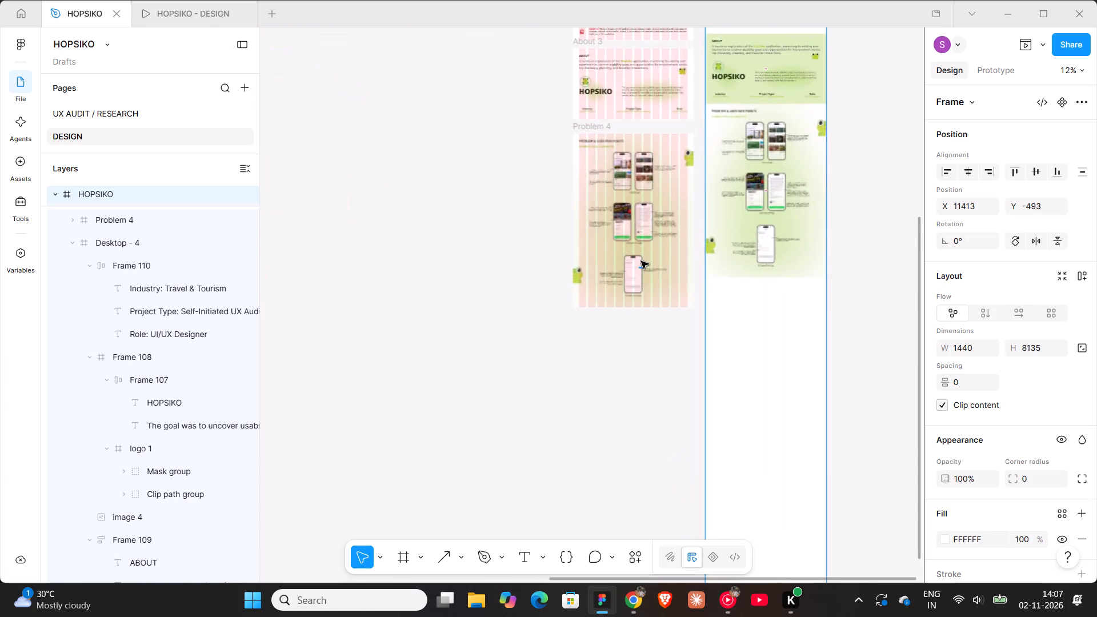
scroll(642, 262, "up", 20, "ctrl")
scroll(642, 262, "up", 2, "ctrl")
scroll(609, 246, "up", 20, "ctrl")
scroll(609, 246, "up", 2, "ctrl")
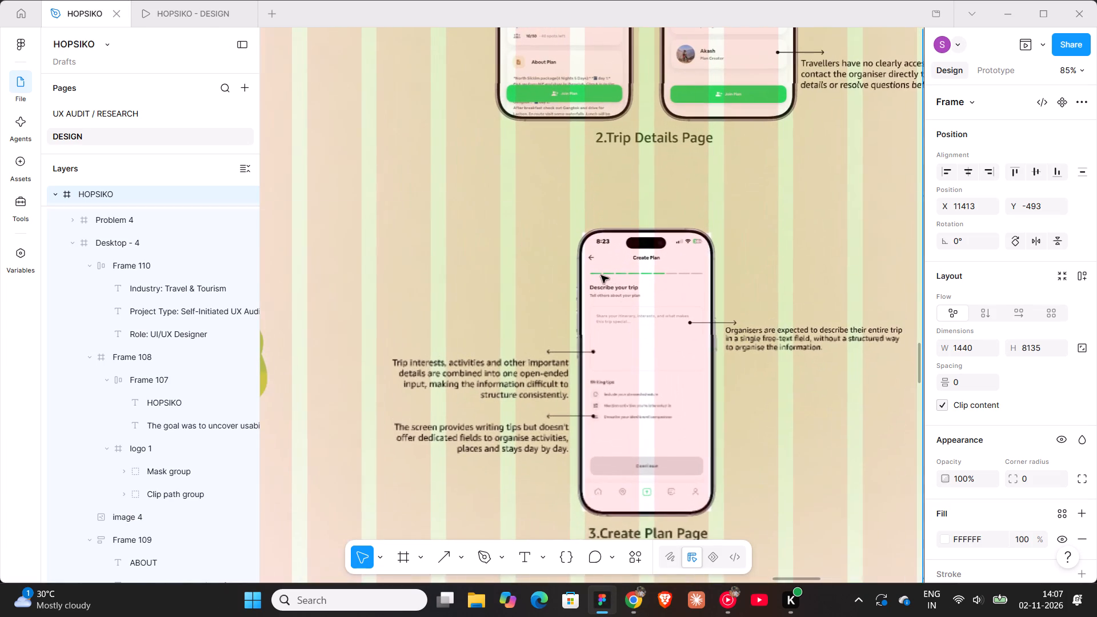
scroll(624, 273, "down", 1, "ctrl")
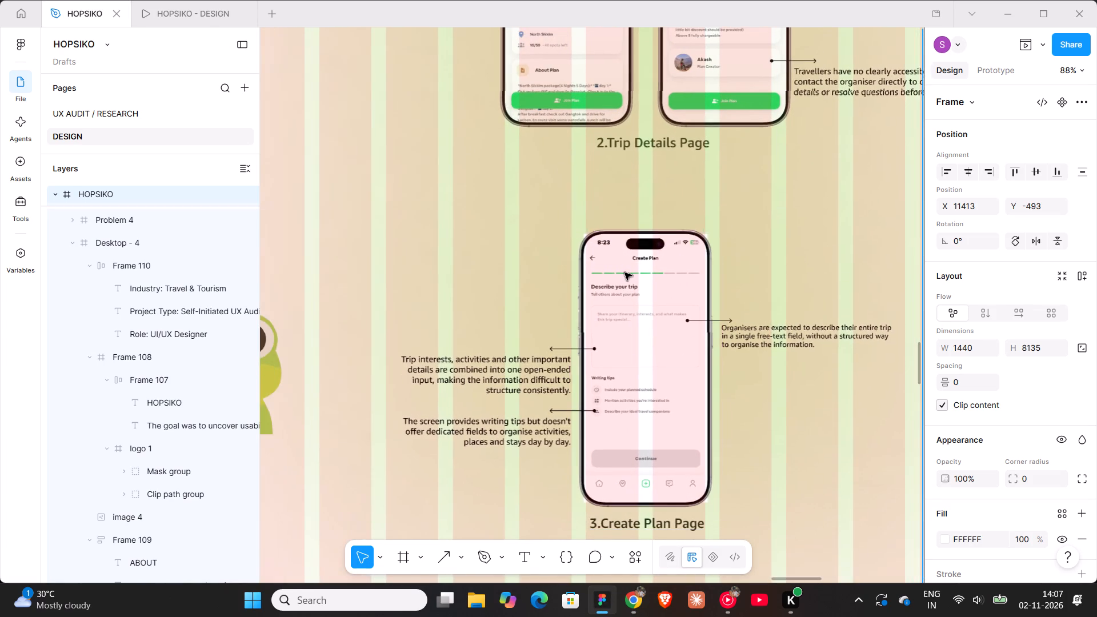
scroll(624, 273, "down", 6, "ctrl")
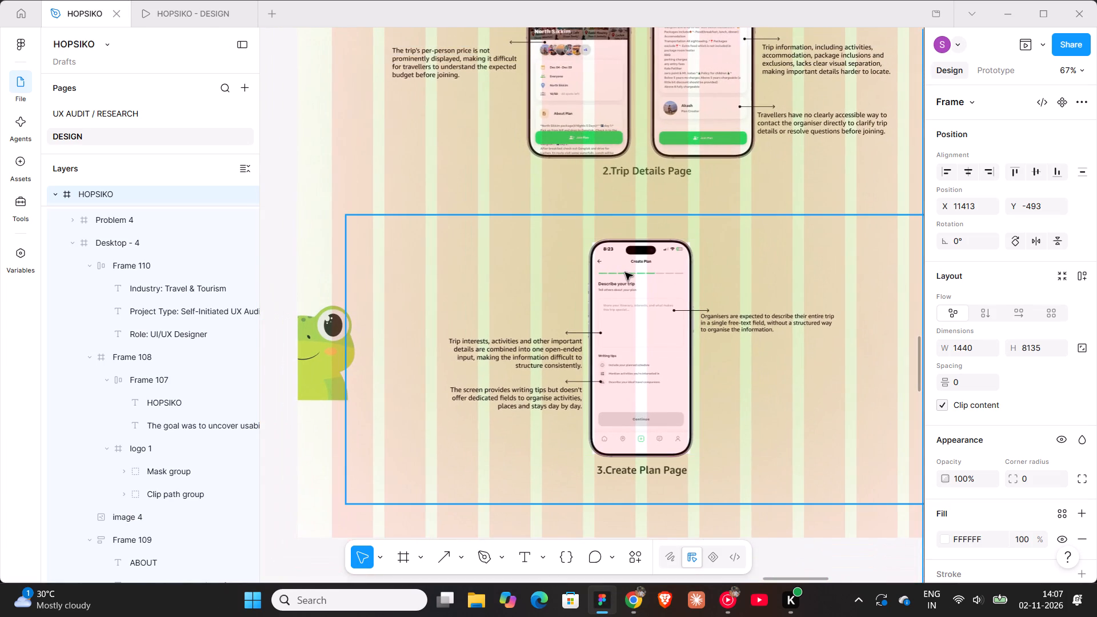
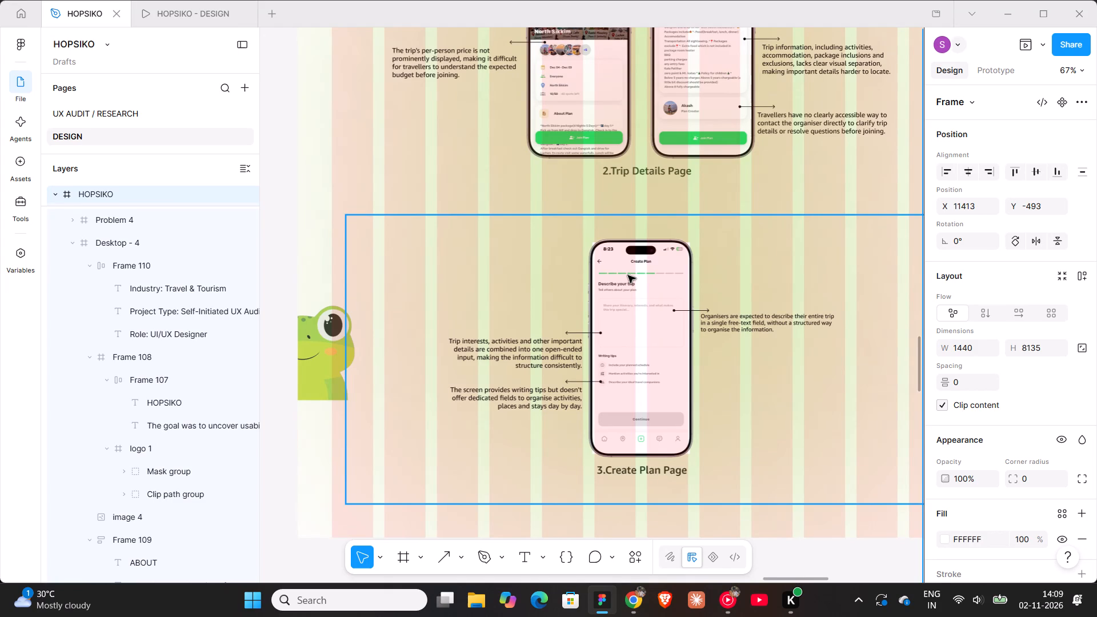
Round the corners of the screenshot image inside the phone mockup of the 3.Create Plan Page by increasing its corner radius.
triple_click(638, 267)
left_click(638, 267)
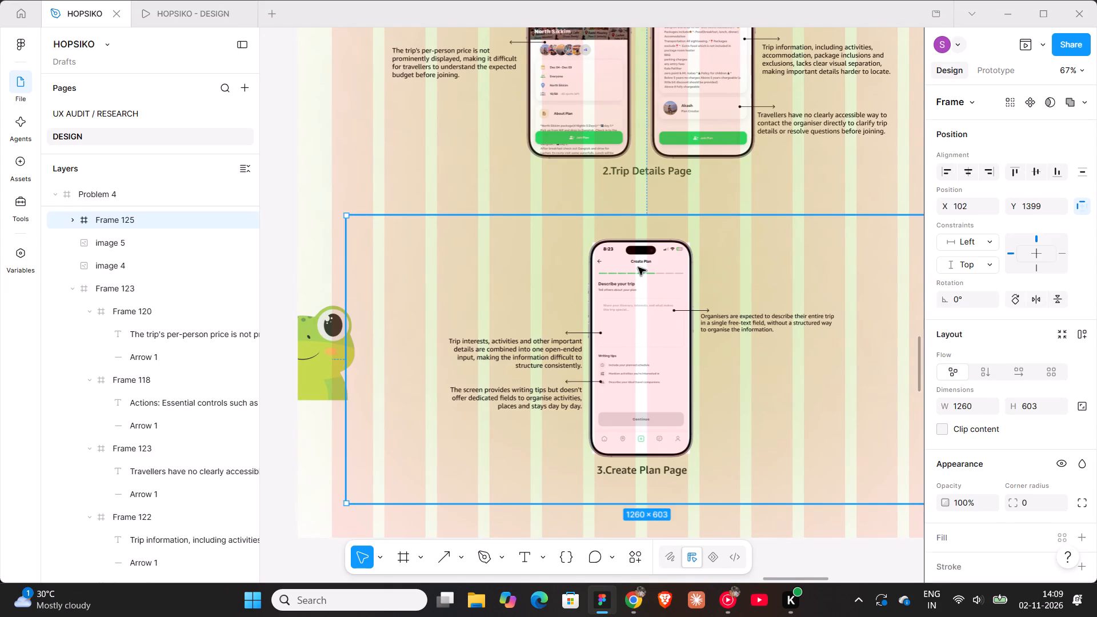
scroll(135, 503, "down", 1)
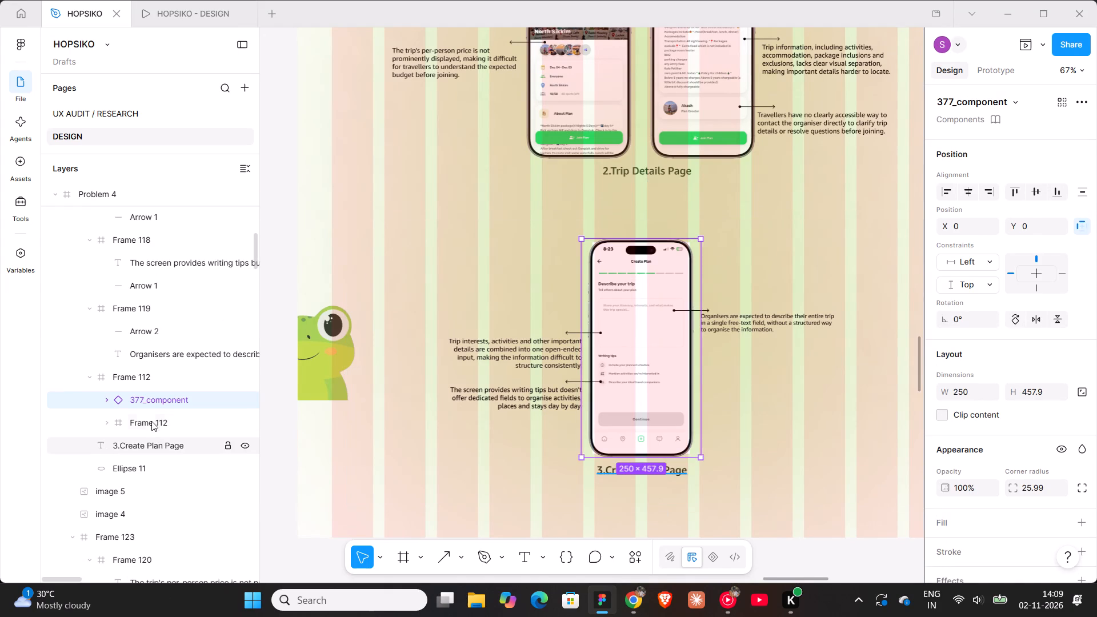
left_click(114, 419)
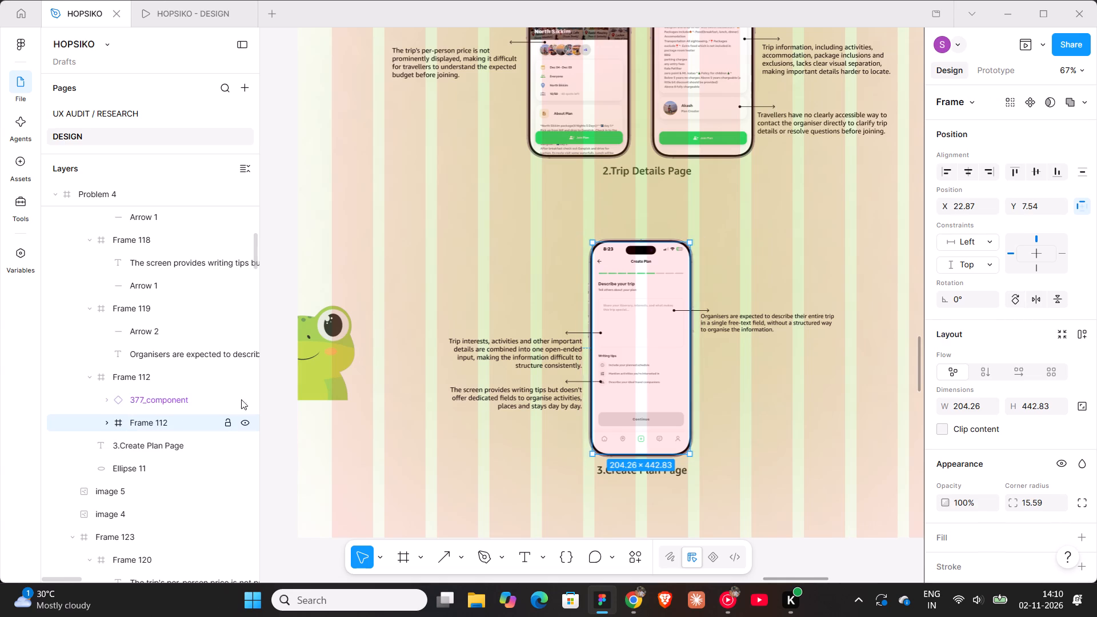
left_click(107, 427)
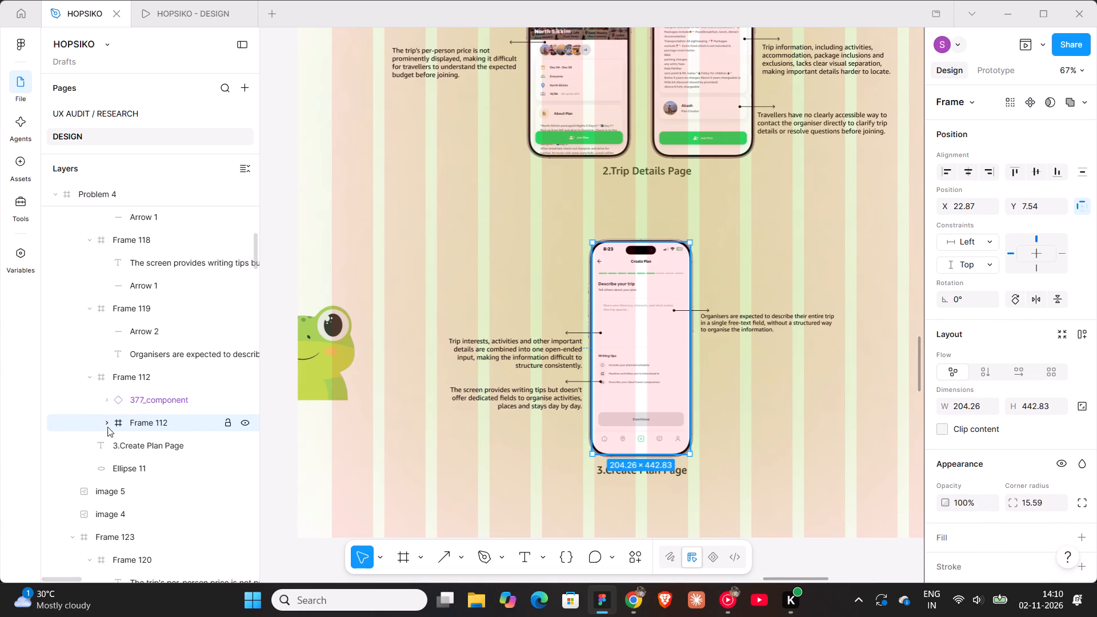
left_click(189, 449)
left_click_drag(1014, 449, 573, 304)
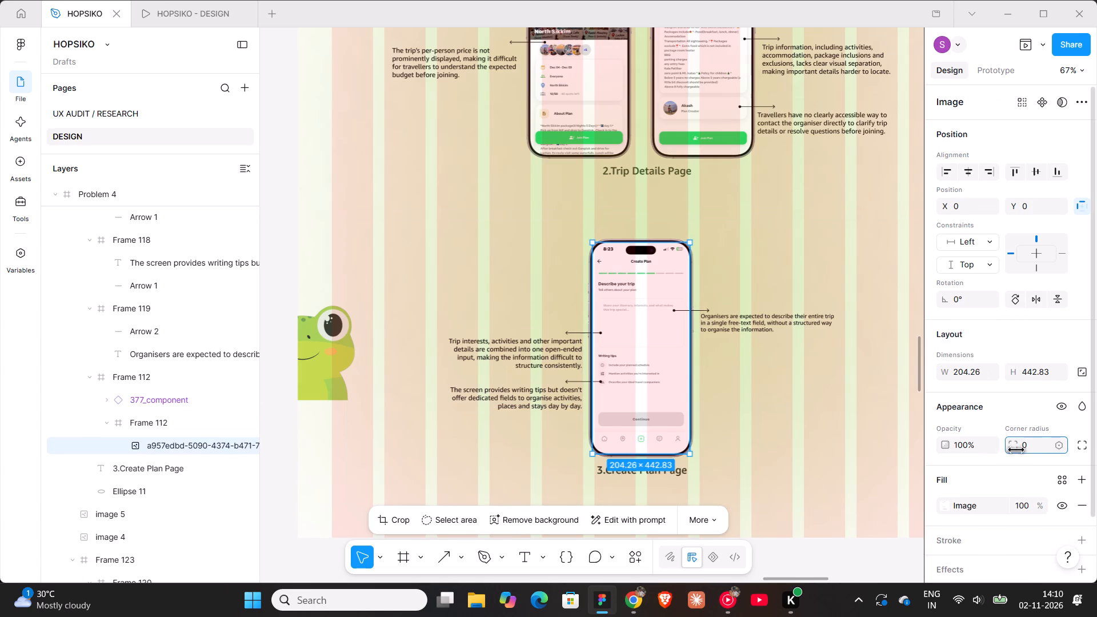
left_click_drag(573, 304, 642, 297)
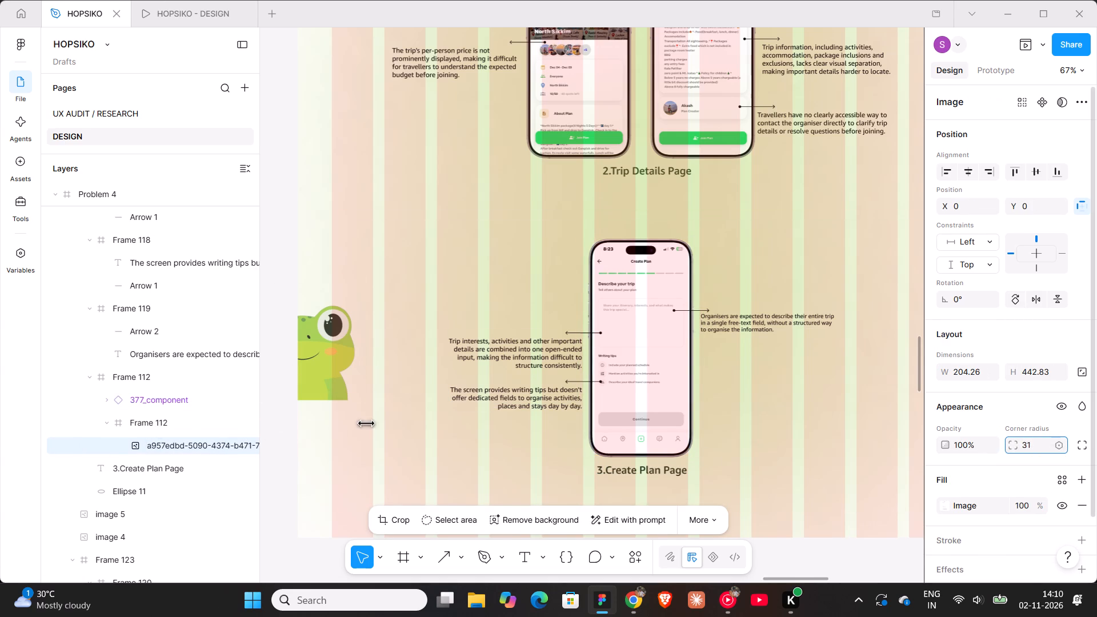
left_click_drag(642, 297, 693, 289)
left_click(297, 186)
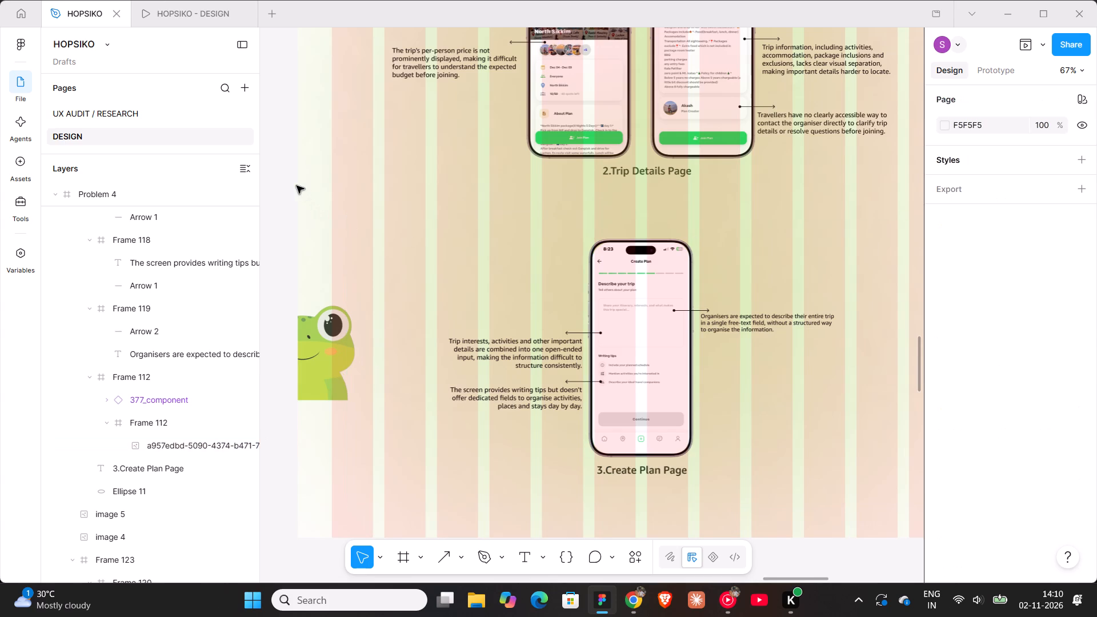
Clear all Windows notifications and close the notification centre.
left_click(1042, 590)
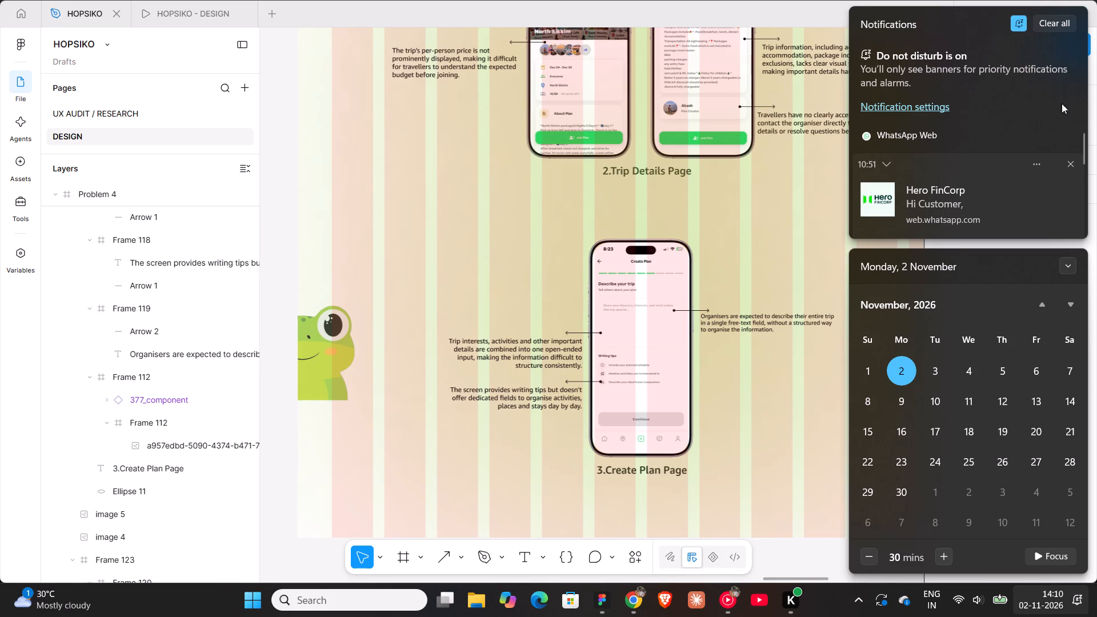
left_click(1057, 27)
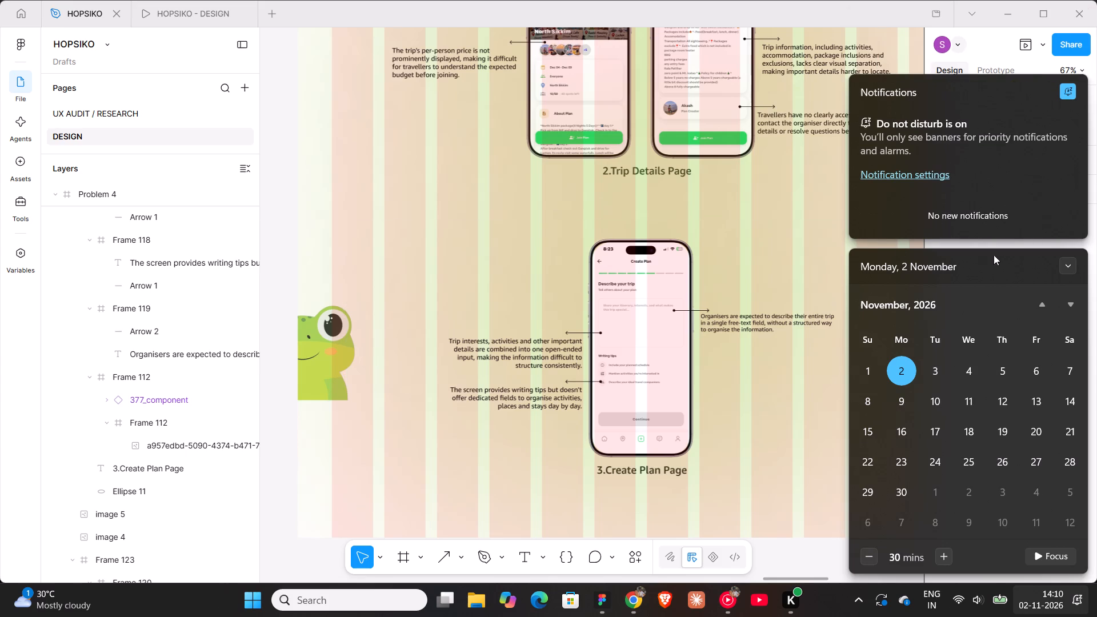
left_click(1016, 244)
left_click(1030, 603)
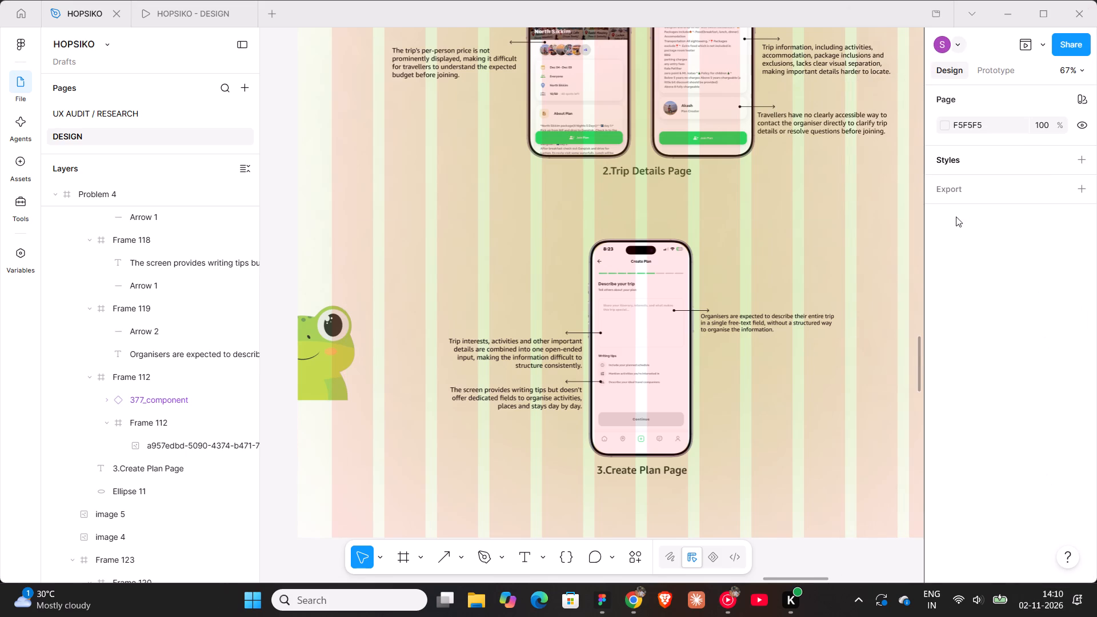